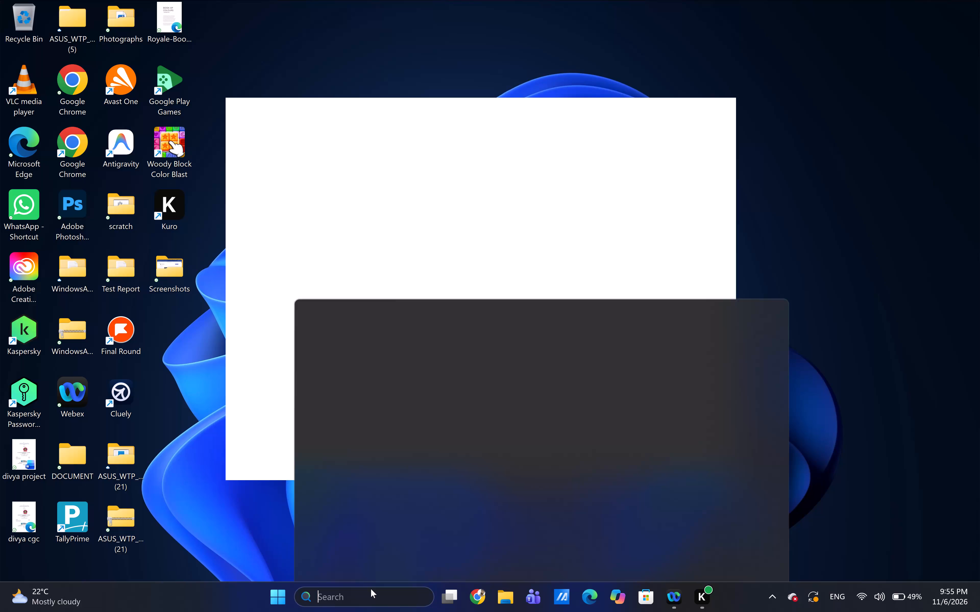
Find Adobe Animate 2024 with the system search and launch it.
text(ad)
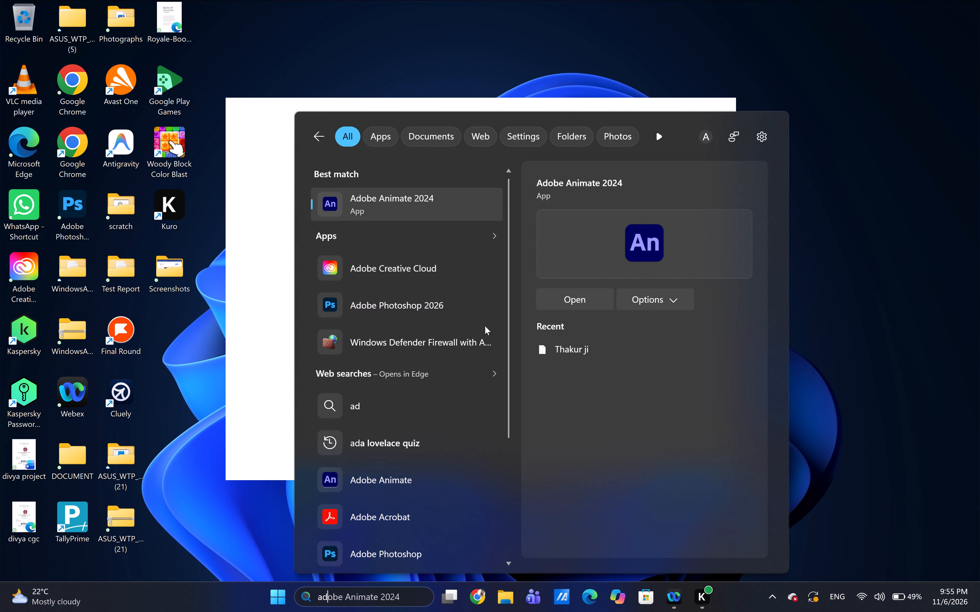
click(569, 306)
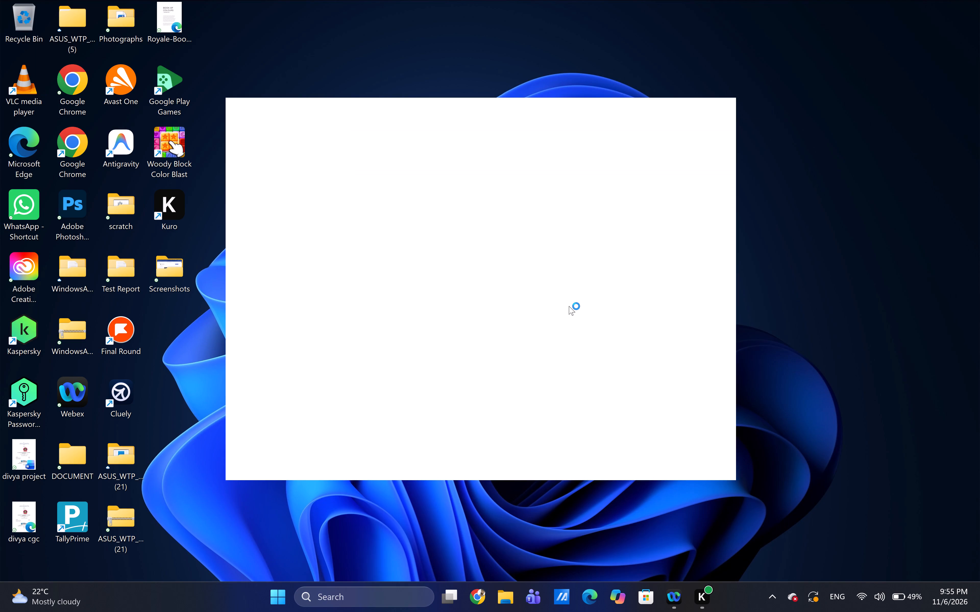
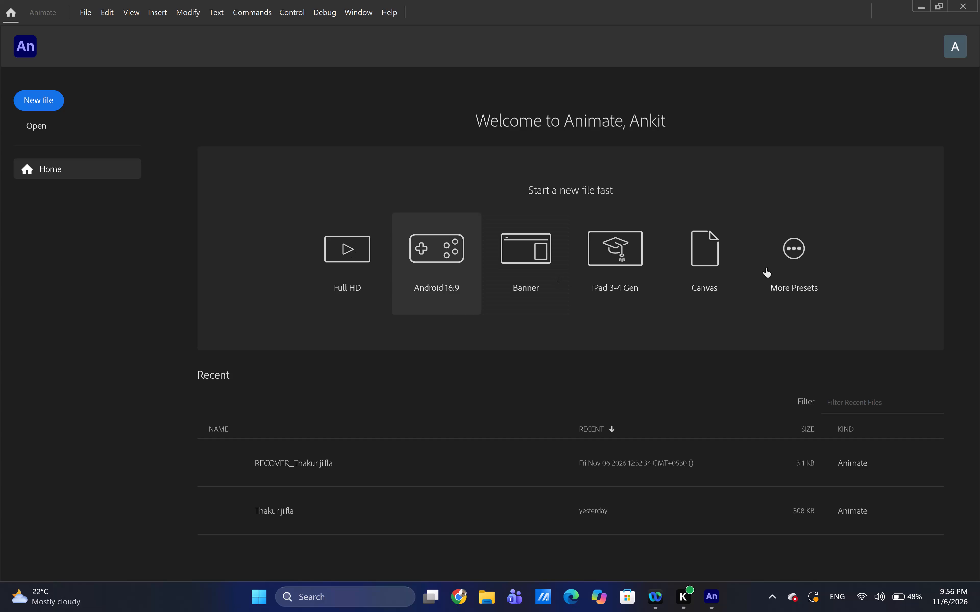
Create a new Character Animation document with the 4K preset, 3840 x 2160 at 60 fps, on ActionScript 3.0.
click(794, 243)
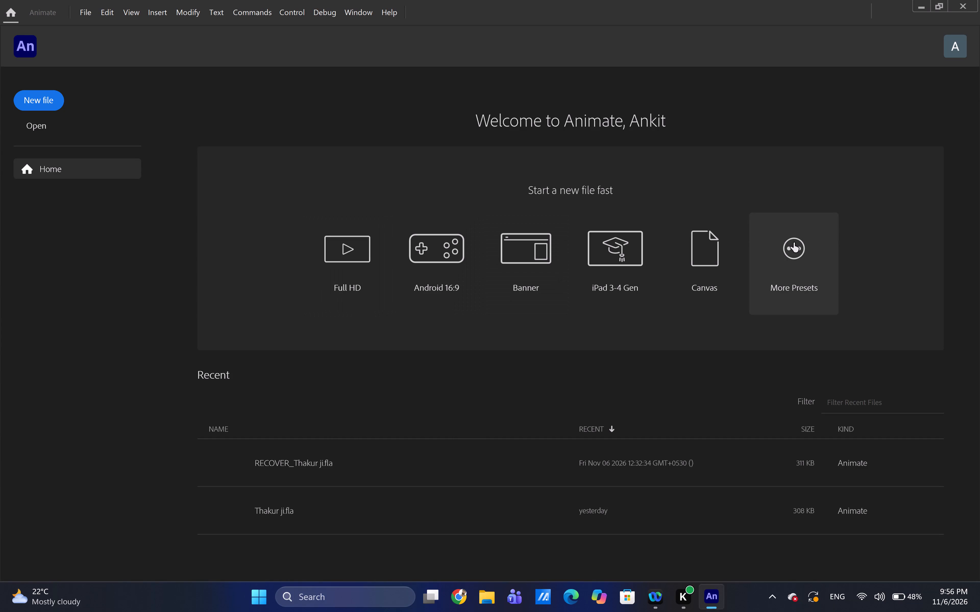
right_click(794, 243)
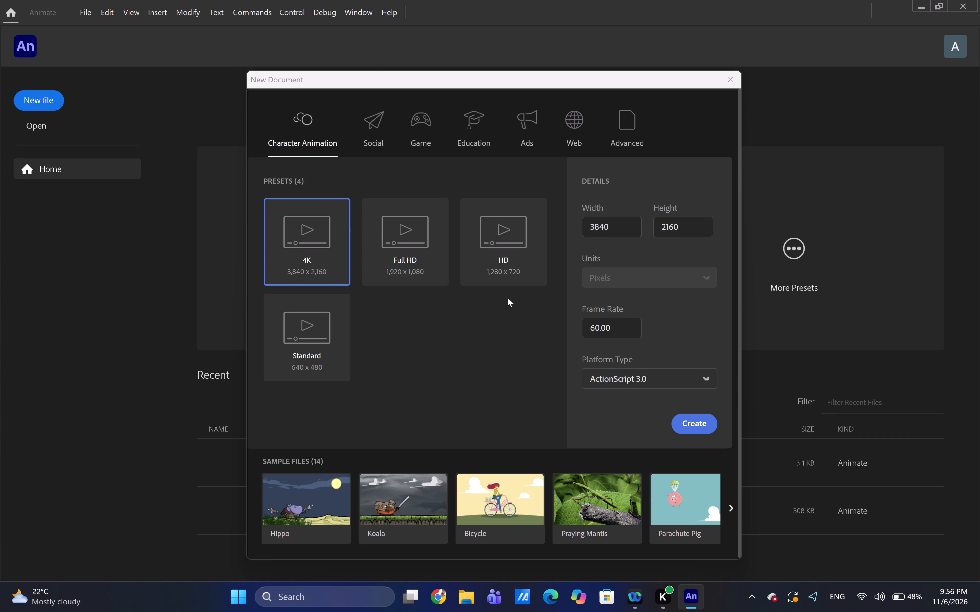
click(700, 431)
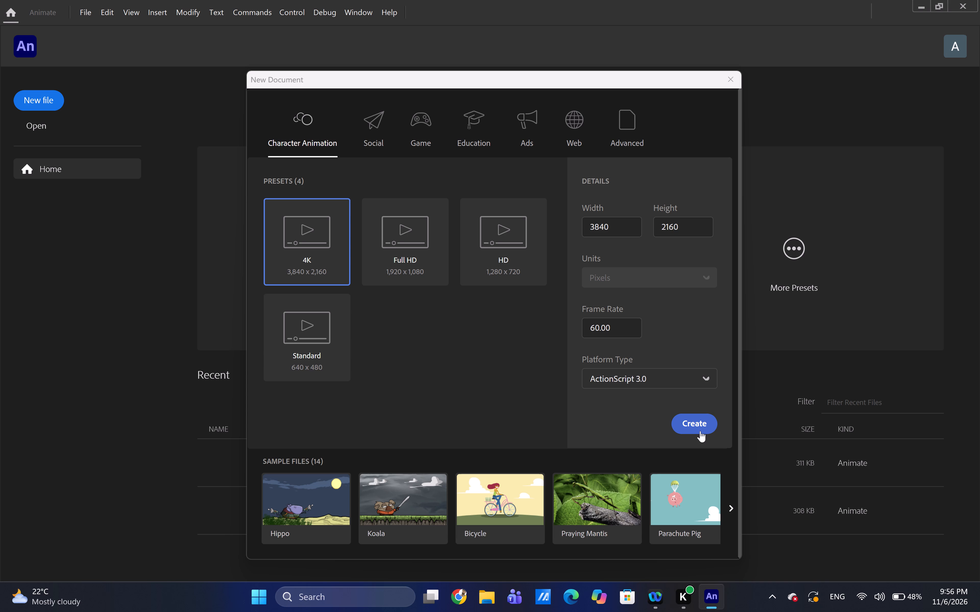
click(685, 425)
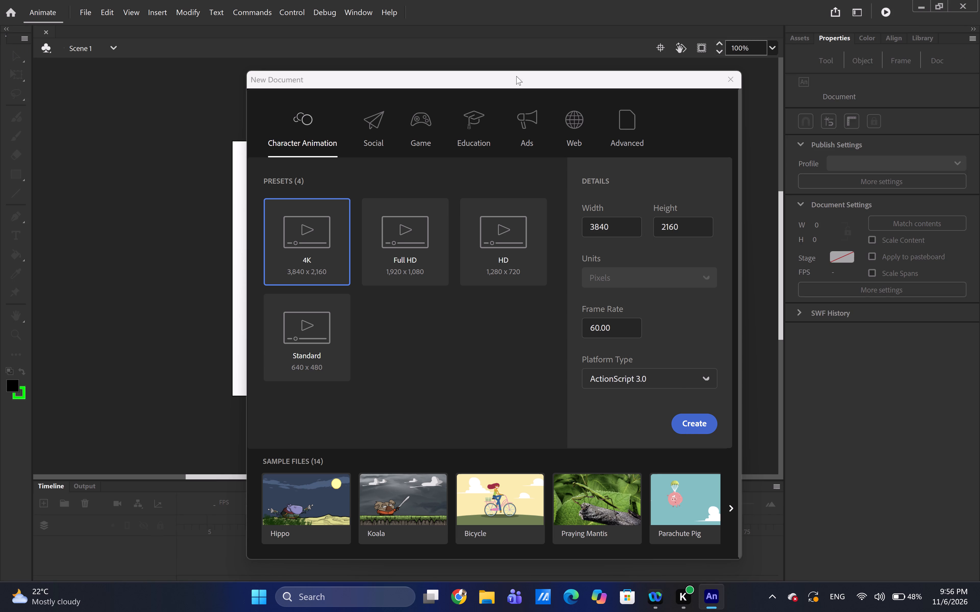
click(147, 116)
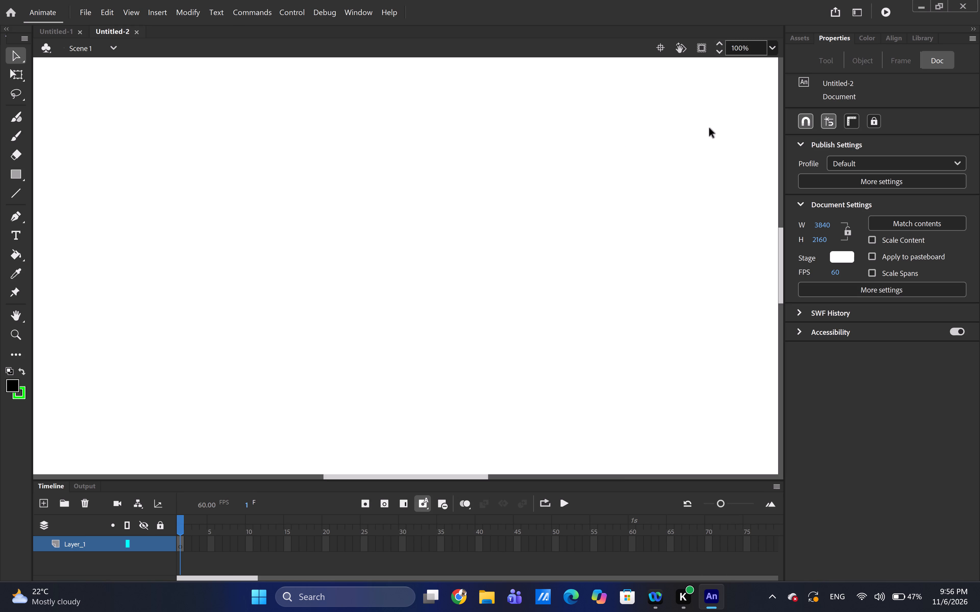
Import the image "Chibi Krishna with Peacock Feather (1)" from Downloads onto the stage.
click(773, 51)
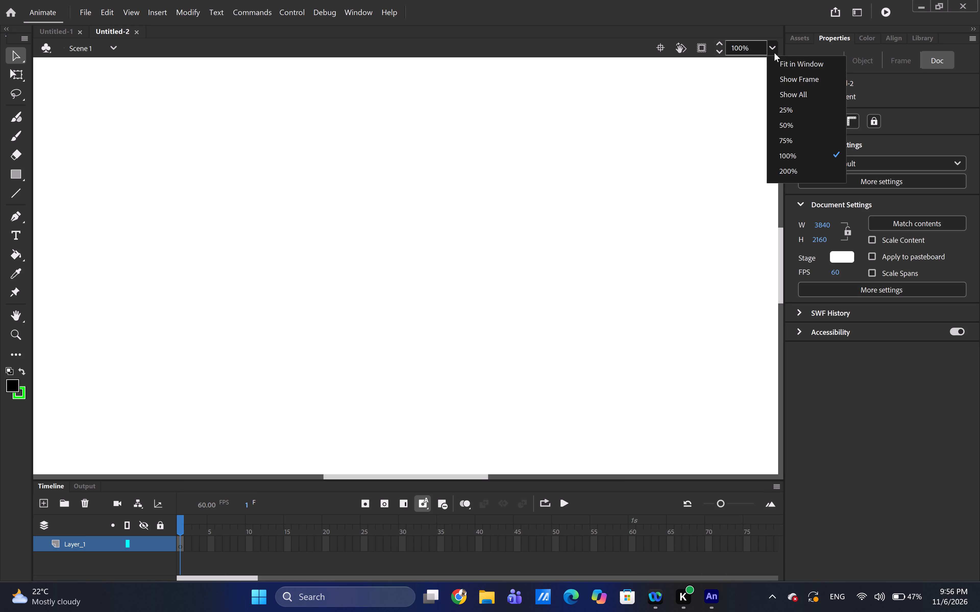
click(780, 65)
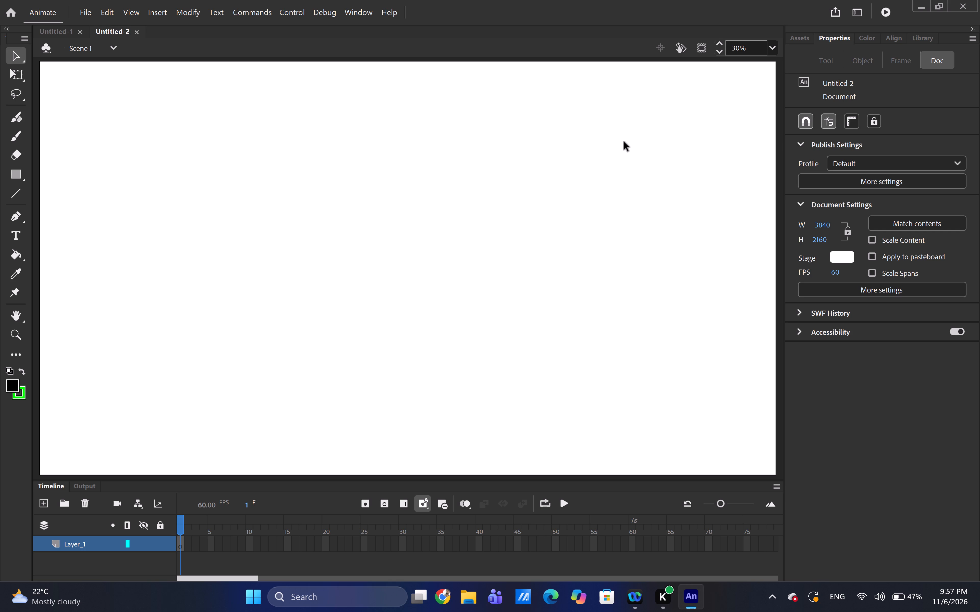
click(81, 8)
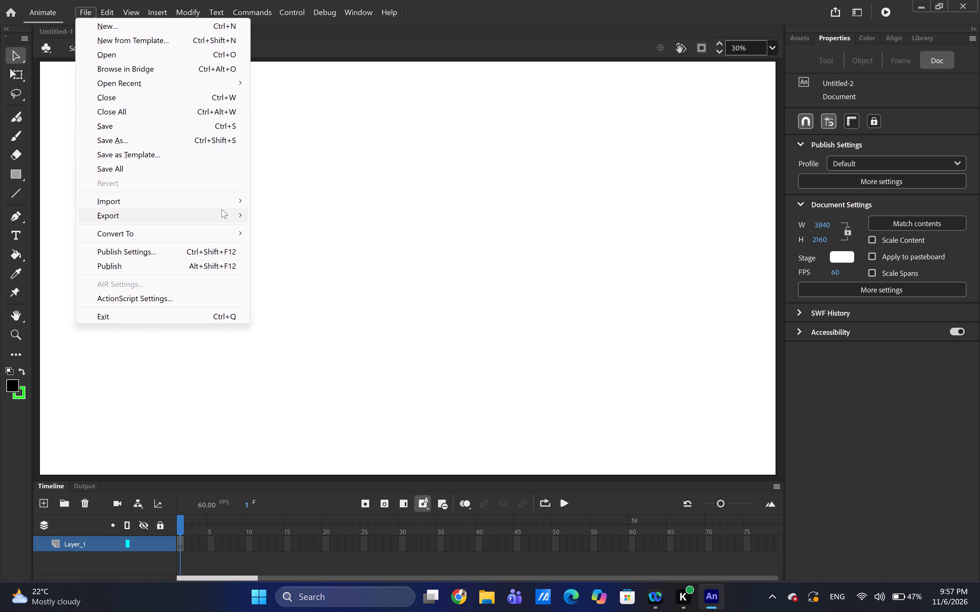
click(233, 200)
click(275, 204)
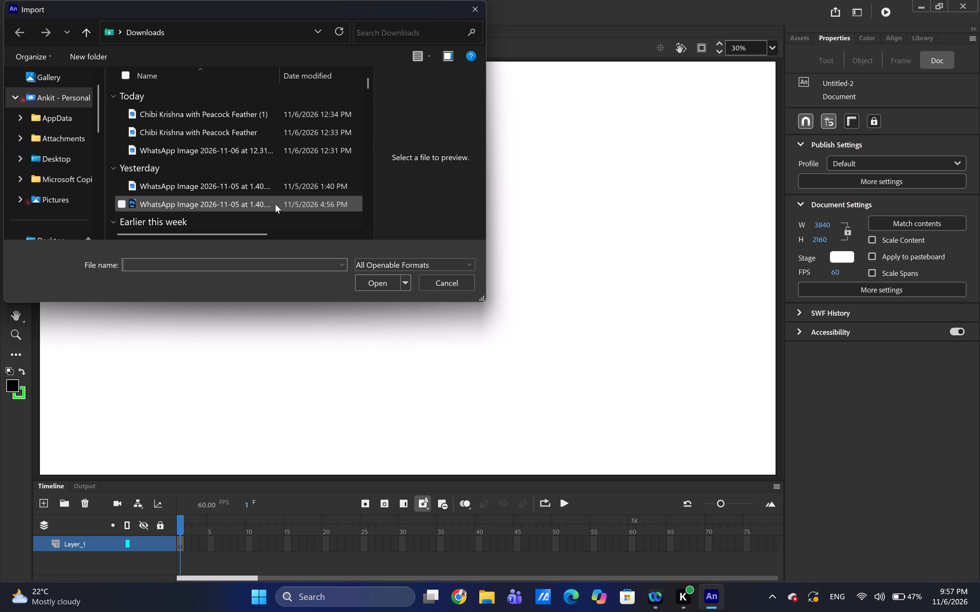
click(218, 113)
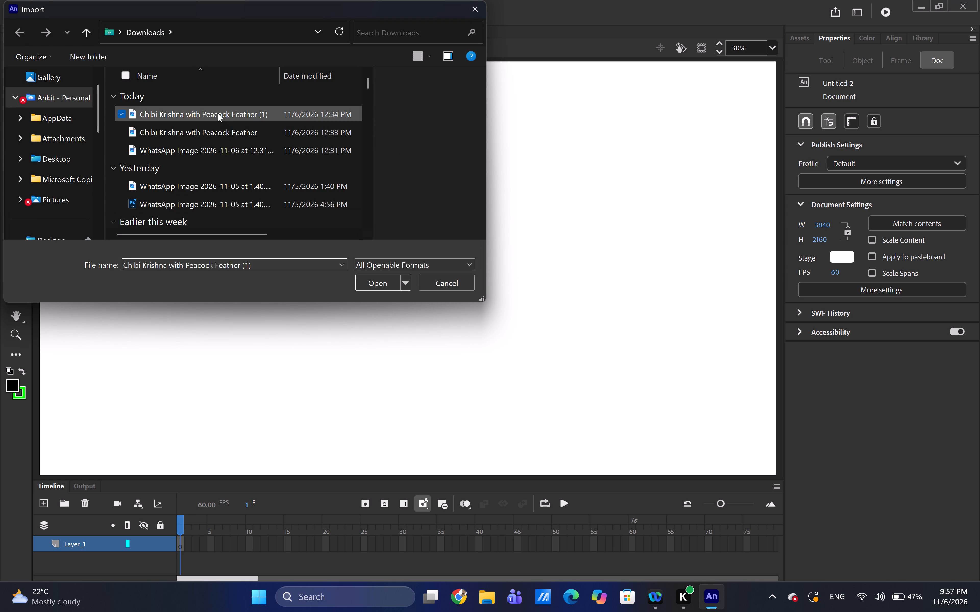
click(379, 283)
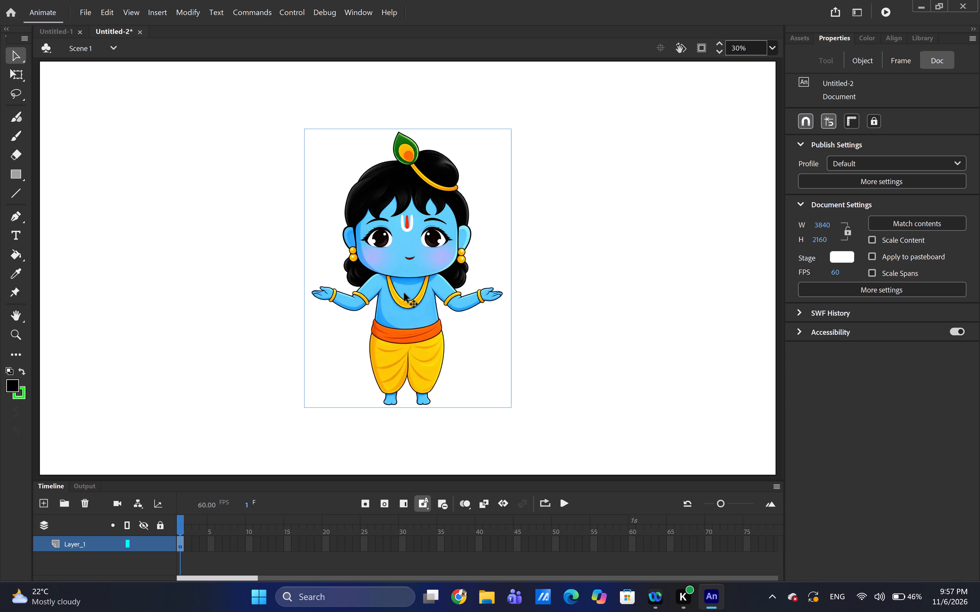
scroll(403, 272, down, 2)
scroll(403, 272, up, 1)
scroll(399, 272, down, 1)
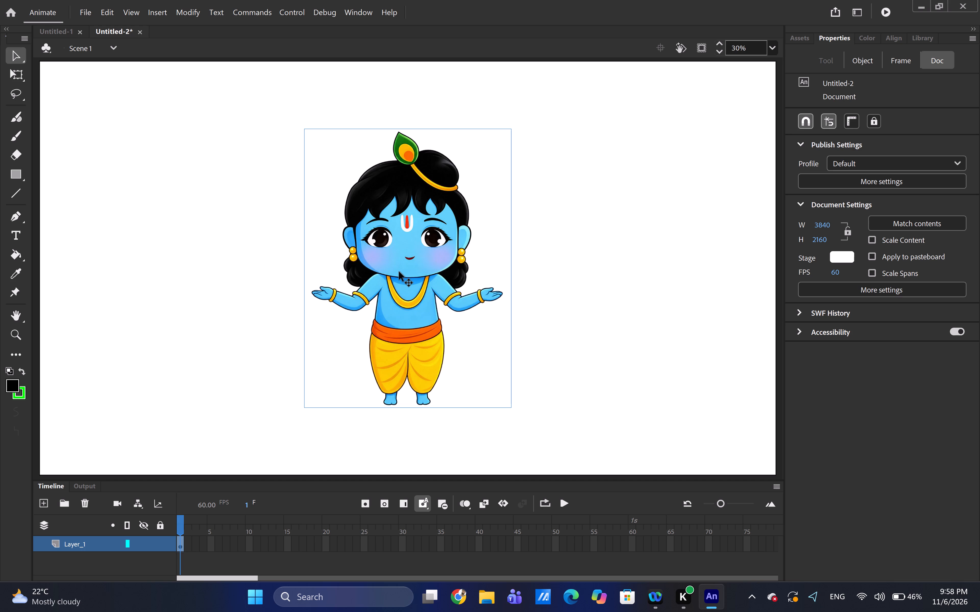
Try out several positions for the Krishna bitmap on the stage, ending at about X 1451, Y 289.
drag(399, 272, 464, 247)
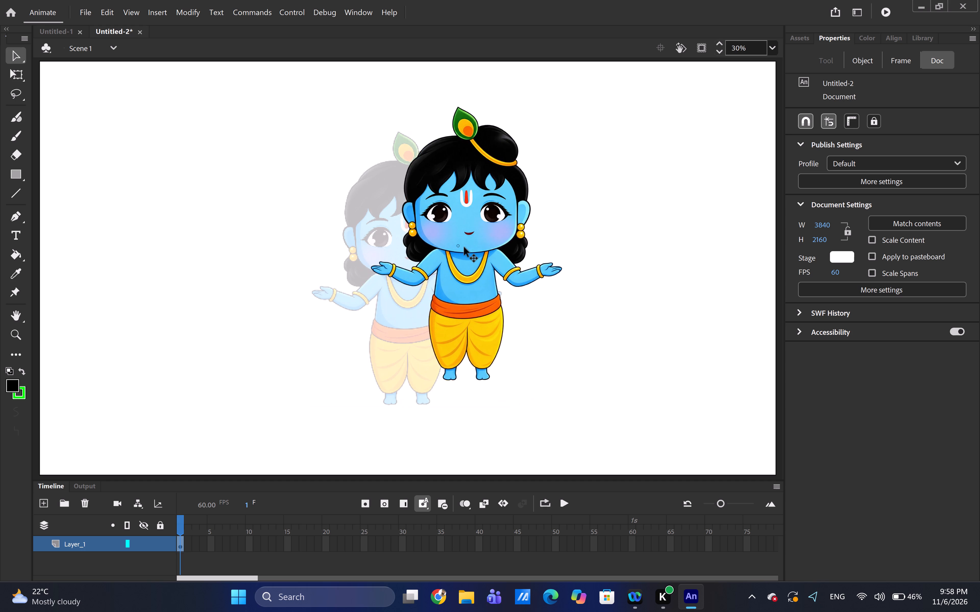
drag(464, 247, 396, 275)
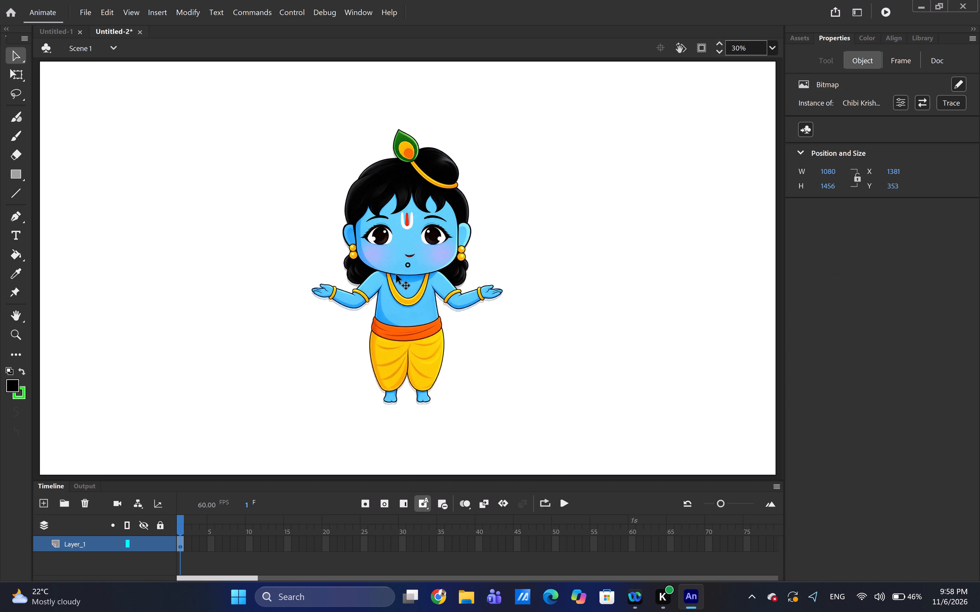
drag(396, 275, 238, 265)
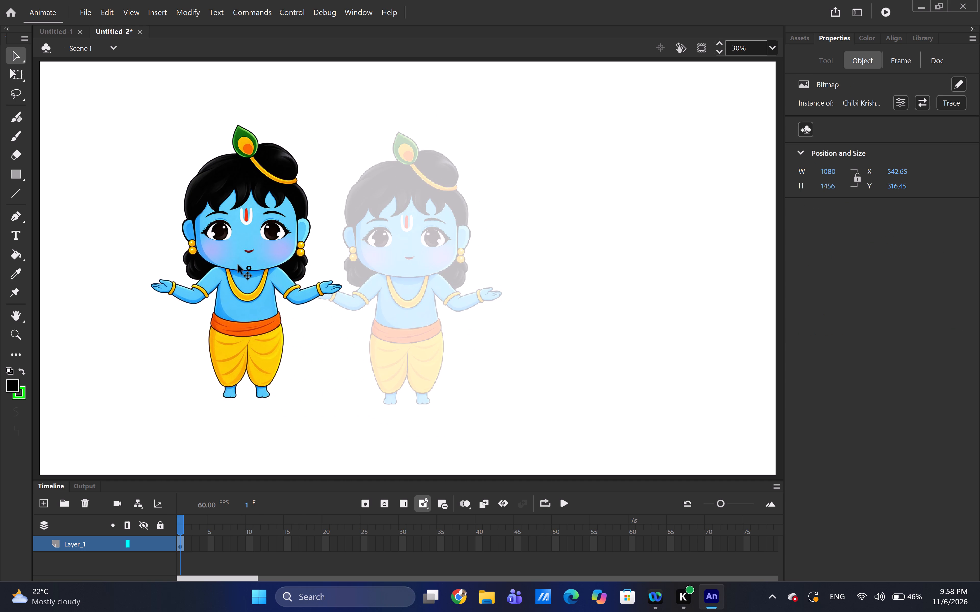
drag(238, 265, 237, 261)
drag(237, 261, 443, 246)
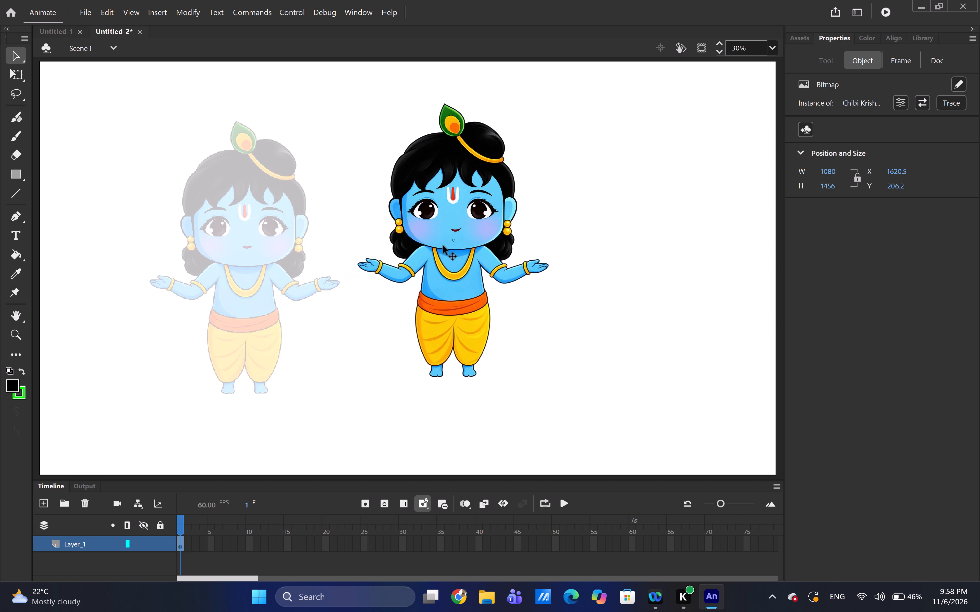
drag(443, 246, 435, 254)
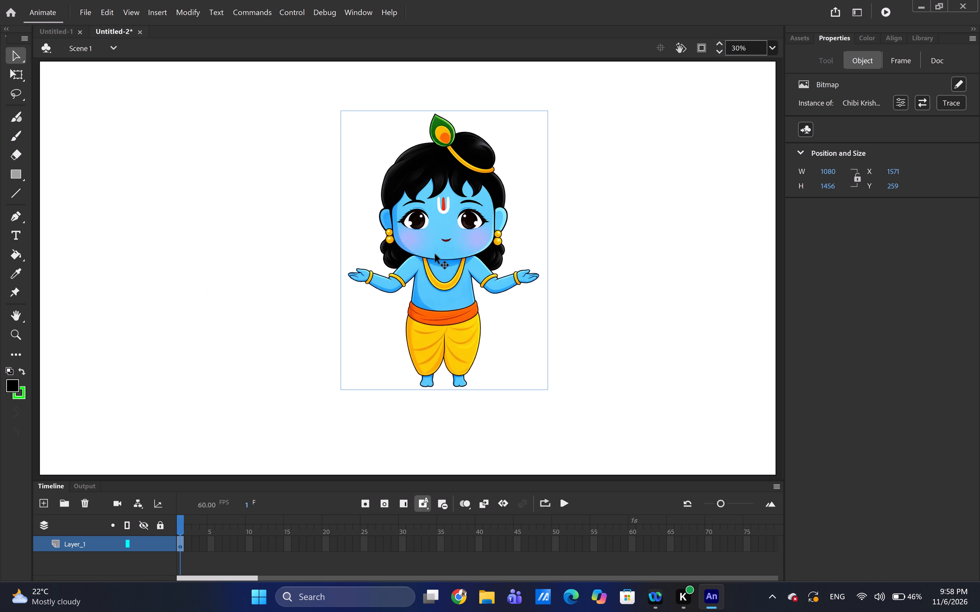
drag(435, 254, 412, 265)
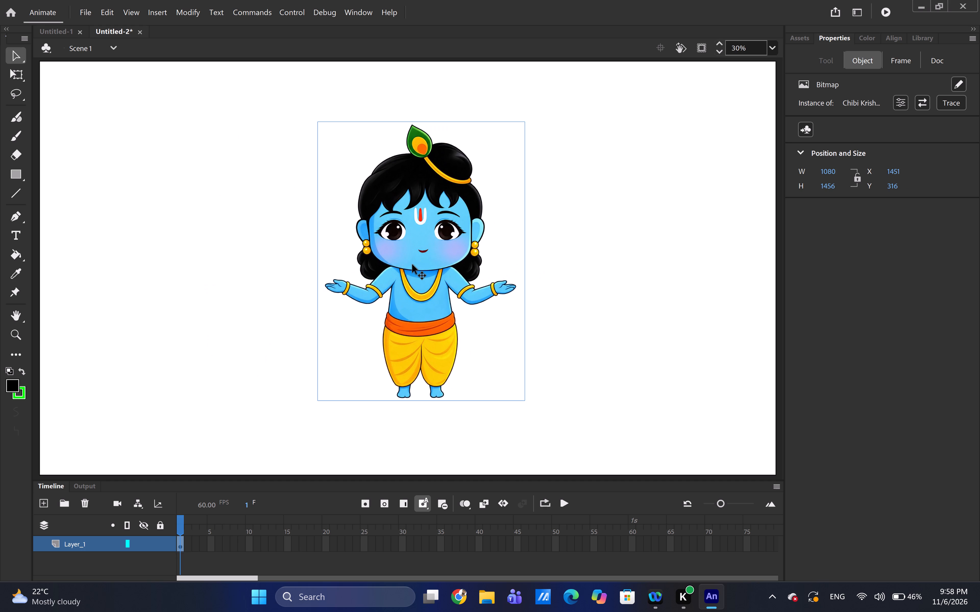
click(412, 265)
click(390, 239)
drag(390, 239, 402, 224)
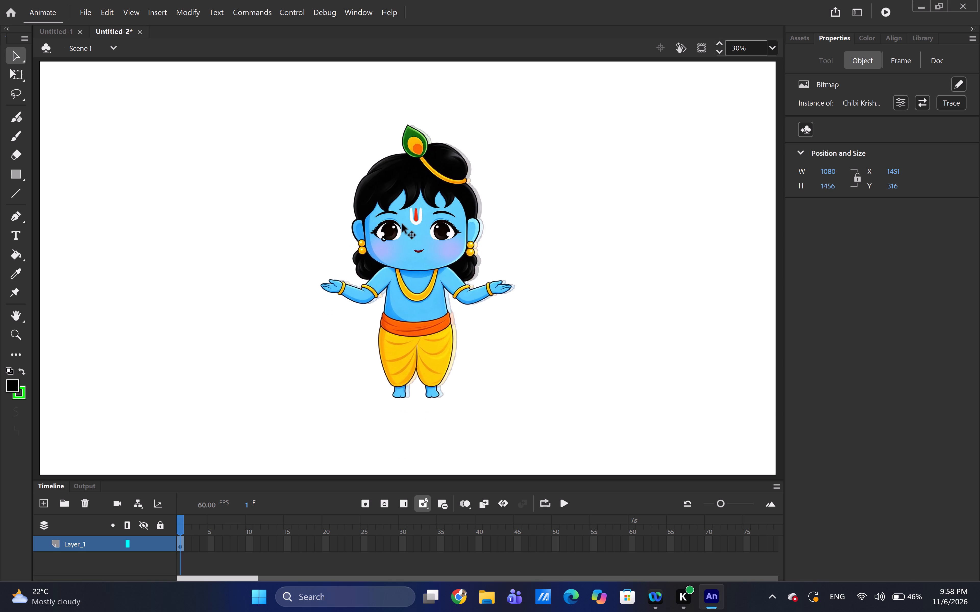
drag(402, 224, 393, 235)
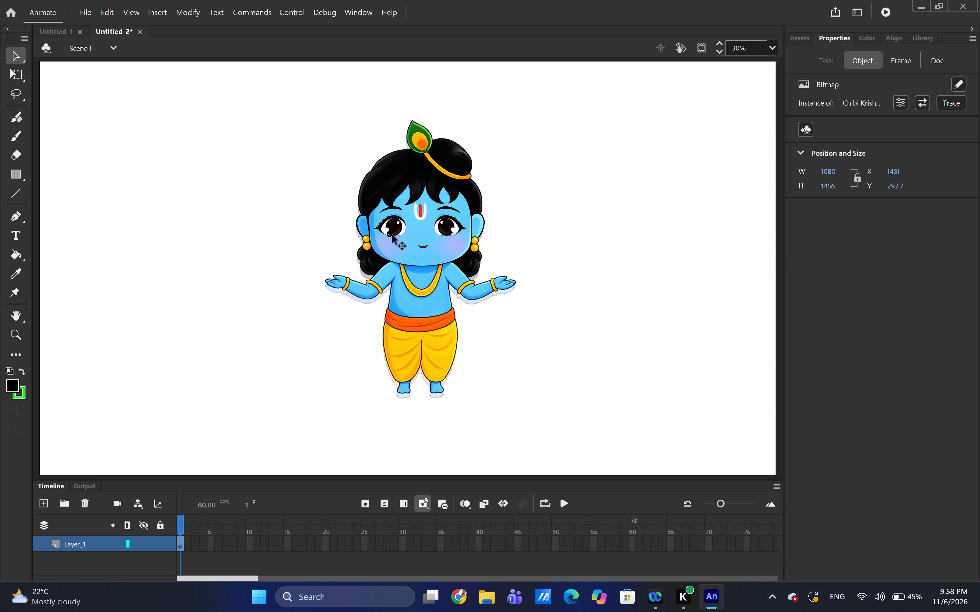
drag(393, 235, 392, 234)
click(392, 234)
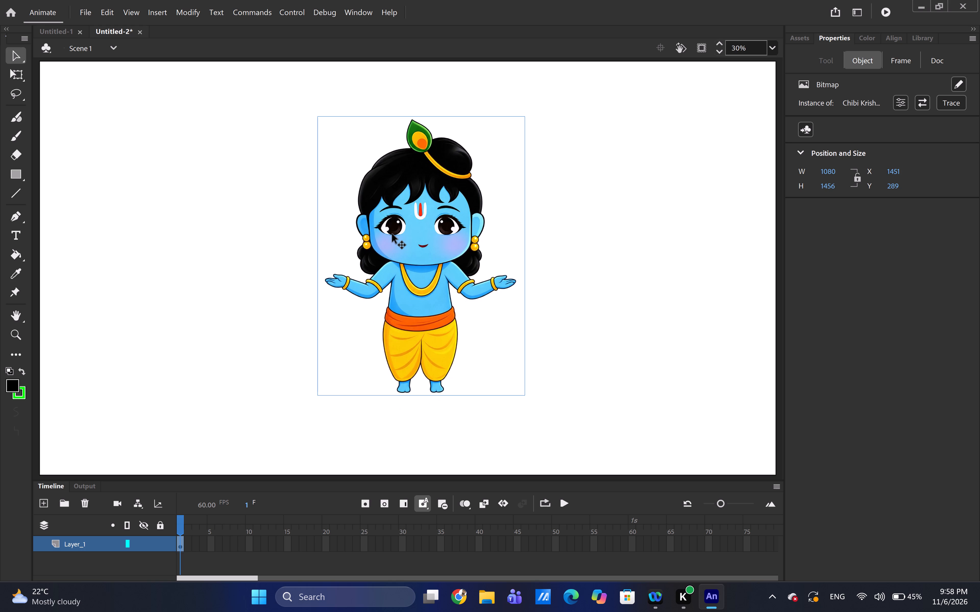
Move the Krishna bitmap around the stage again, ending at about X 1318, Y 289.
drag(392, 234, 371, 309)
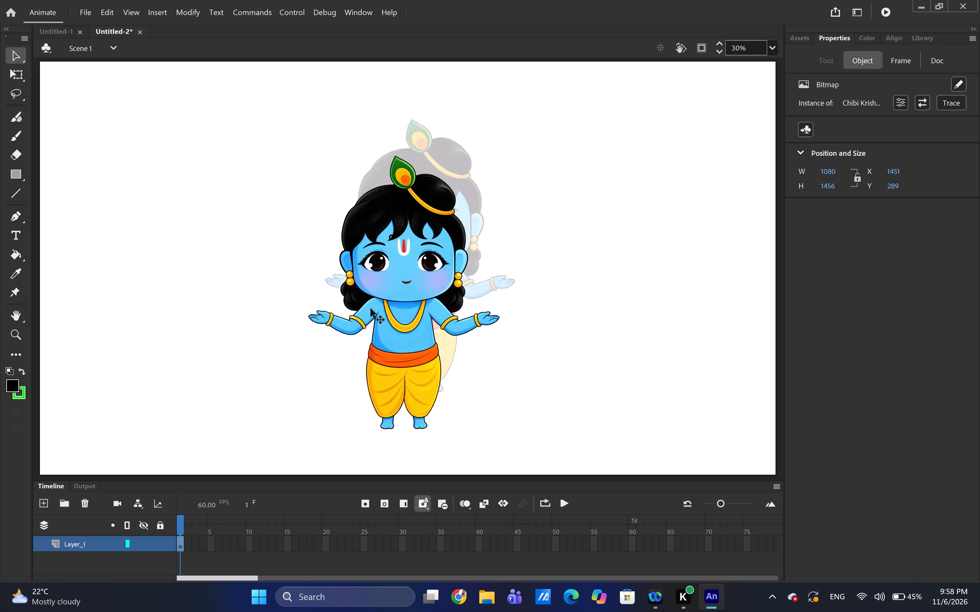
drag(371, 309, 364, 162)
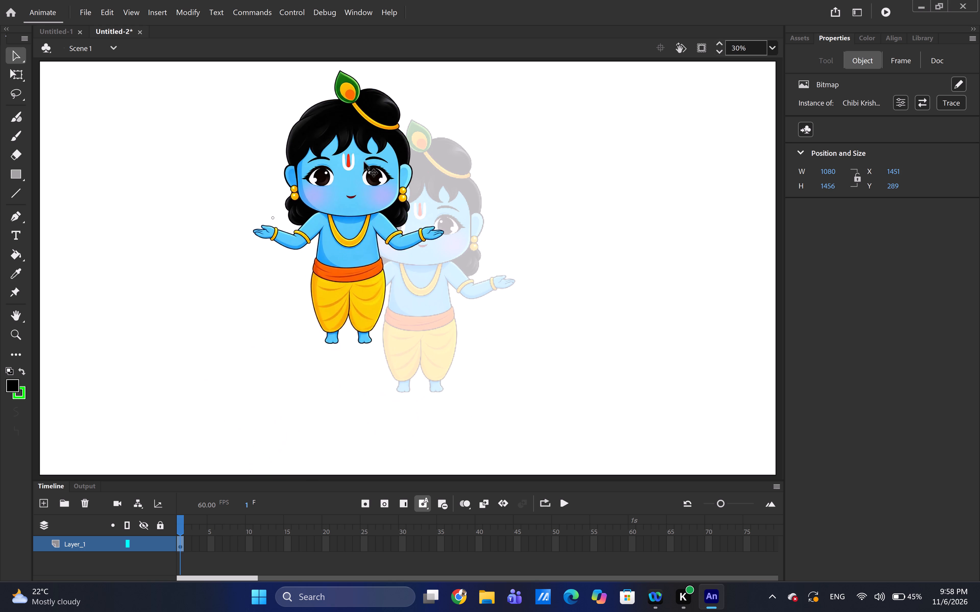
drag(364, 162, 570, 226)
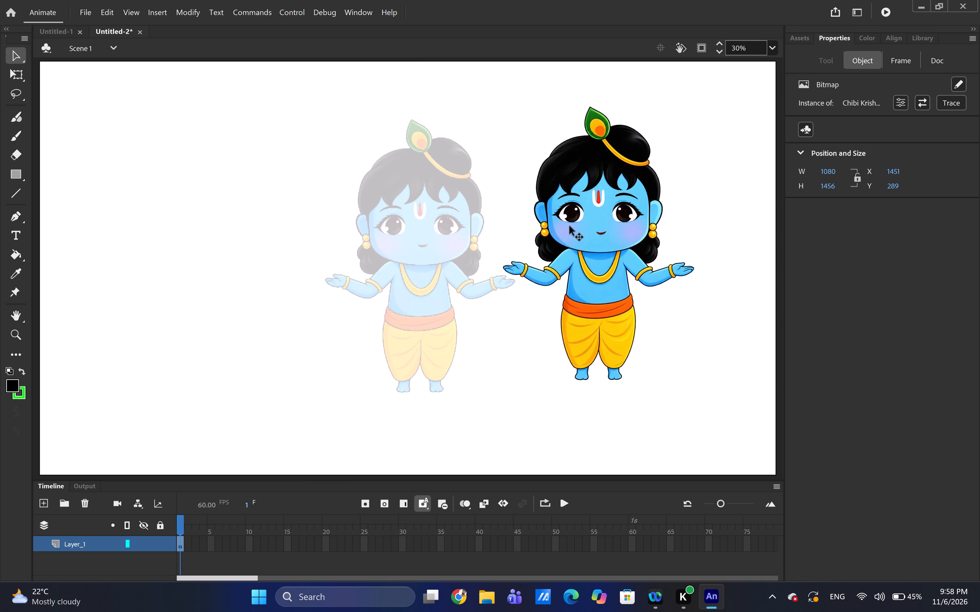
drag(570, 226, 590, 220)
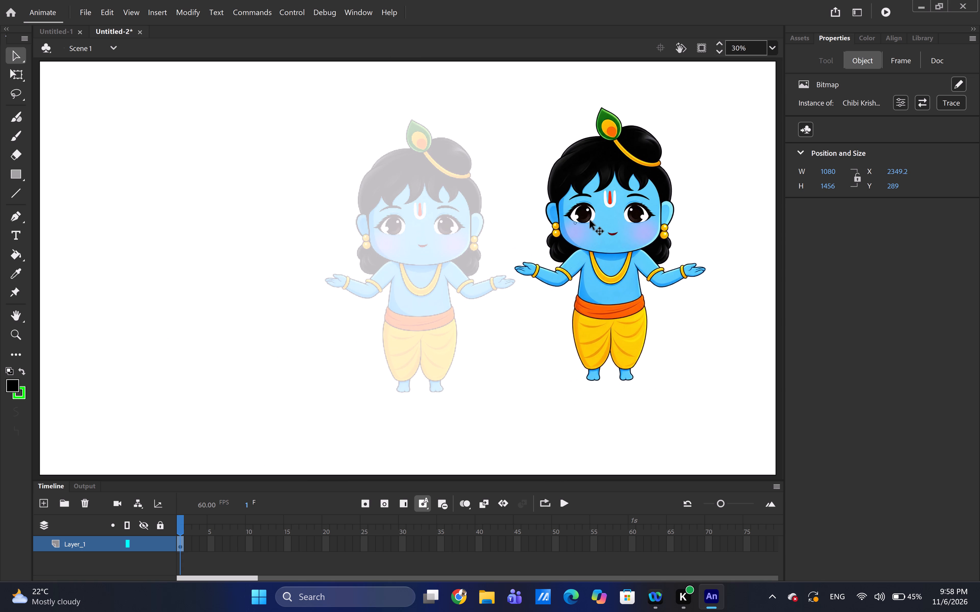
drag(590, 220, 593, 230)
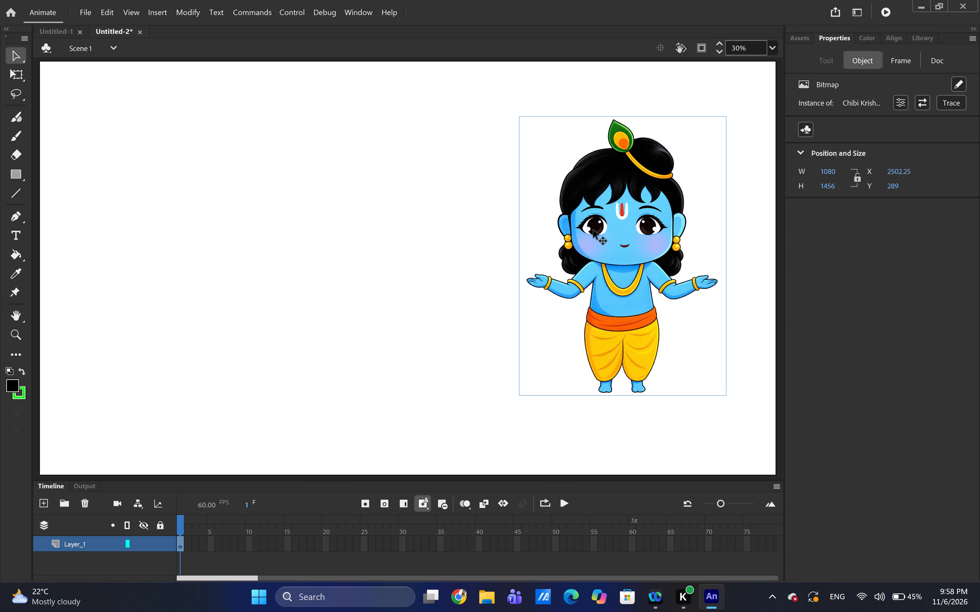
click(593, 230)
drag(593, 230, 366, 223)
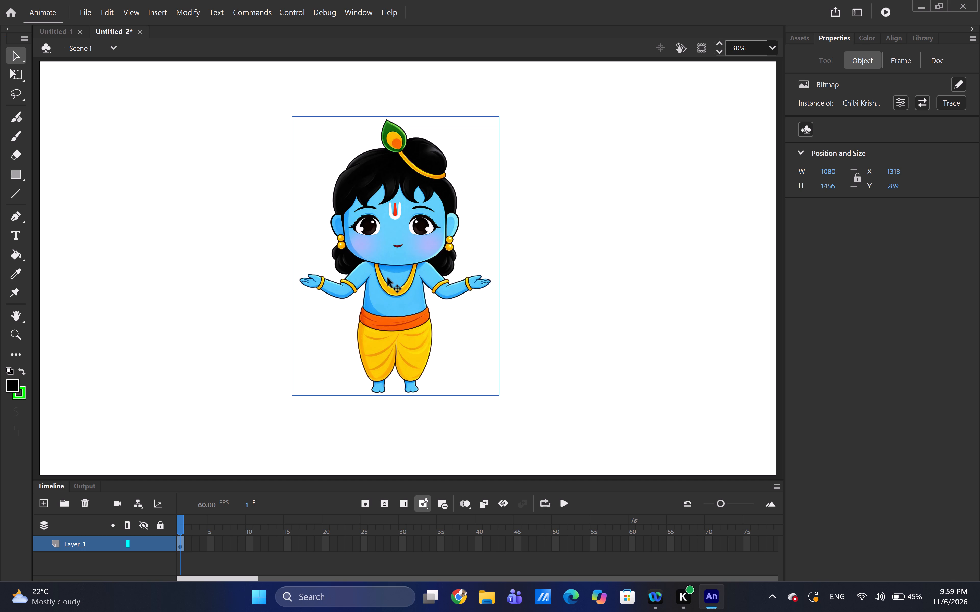
Move the Krishna bitmap to about X 1581, Y 249, near the middle of the stage.
drag(388, 278, 395, 276)
drag(395, 276, 438, 270)
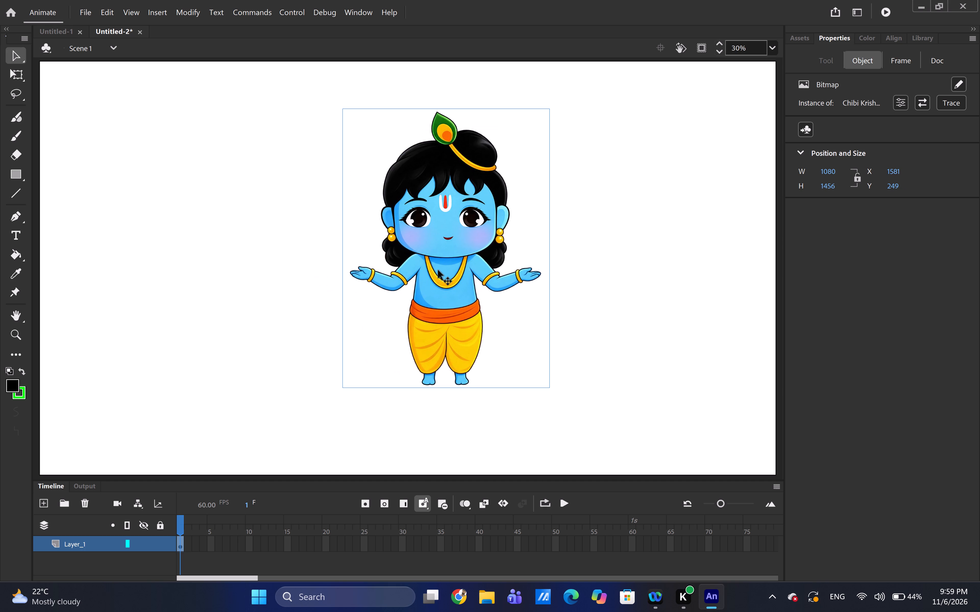
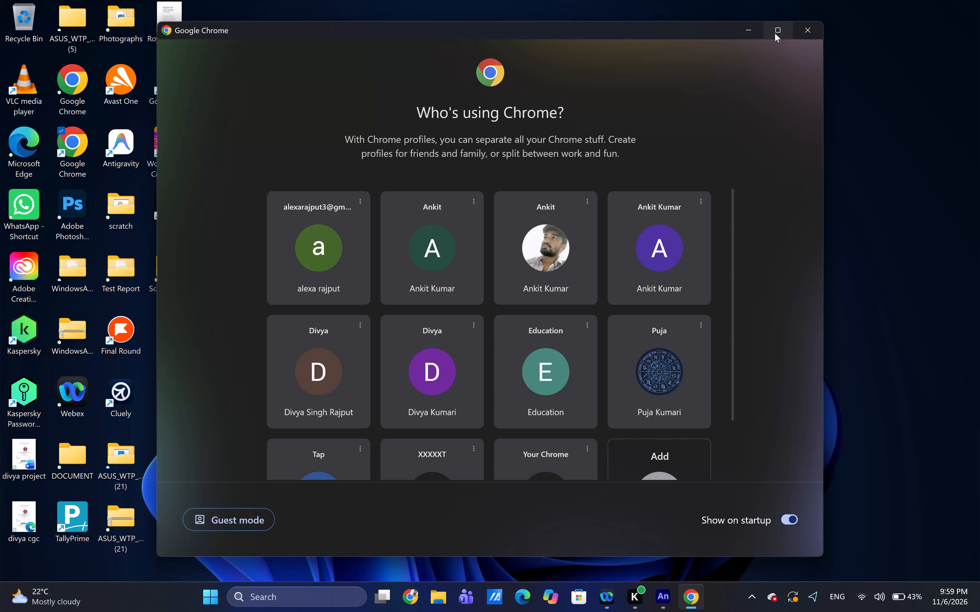
Maximize the Google Chrome profile selection window.
click(775, 33)
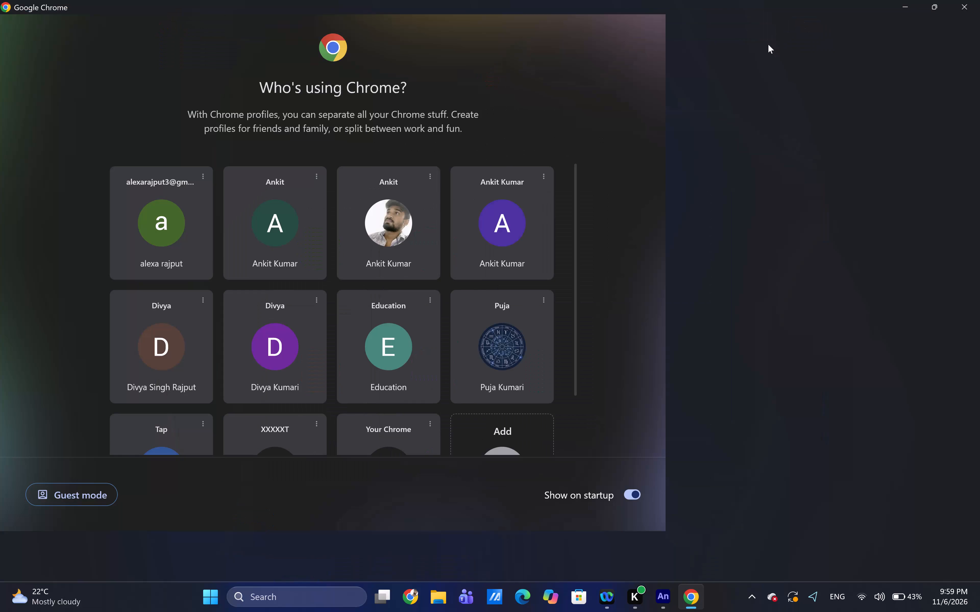
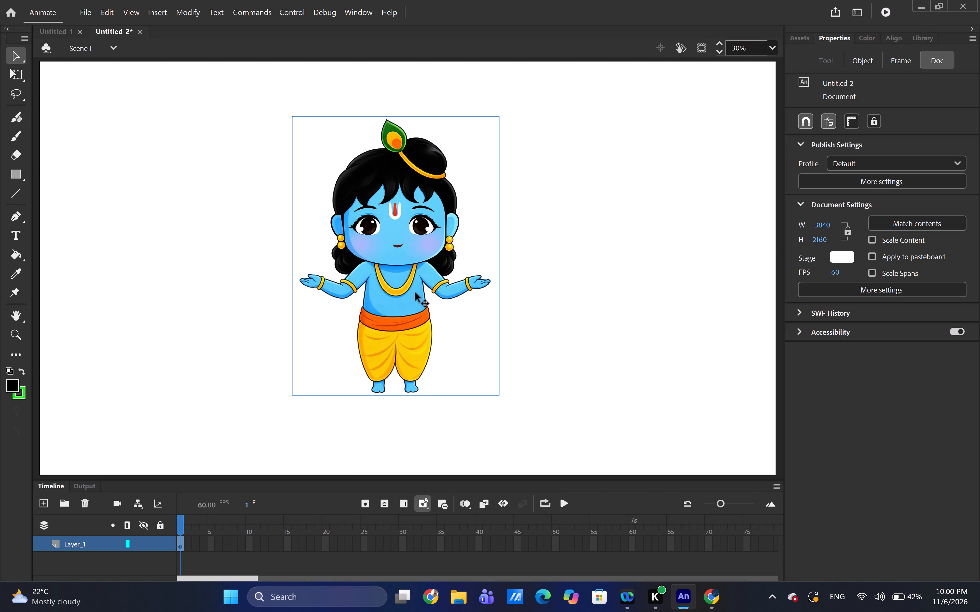
Undo the Krishna bitmap's moves and its import until the stage is empty.
key(ctrl+z)
key(ctrl+z)
key(ctrl+z)
key(ctrl+z)
key(ctrl+z)
key(ctrl+z)
key(ctrl+z)
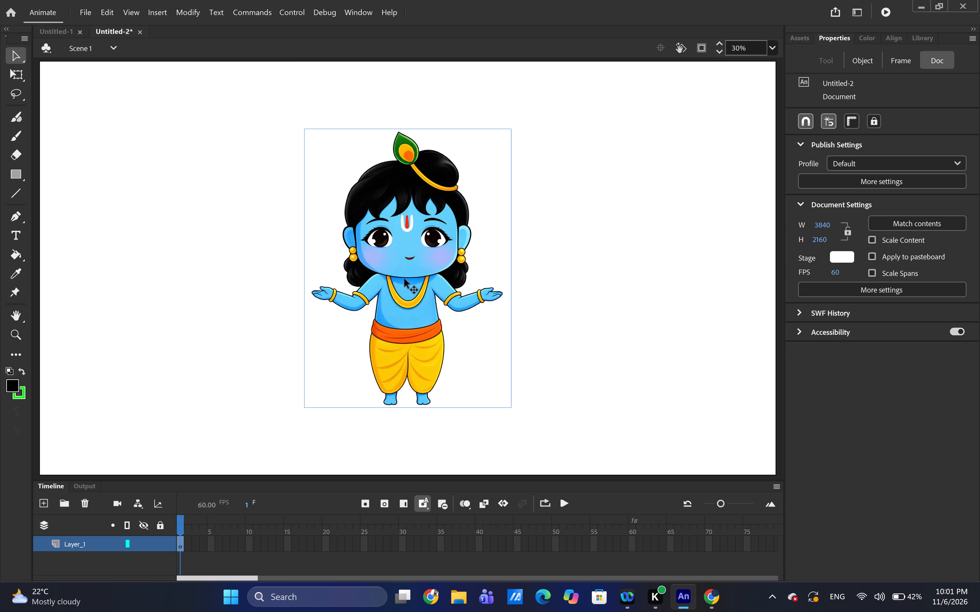
key(ctrl+z)
key(ctrl+z)
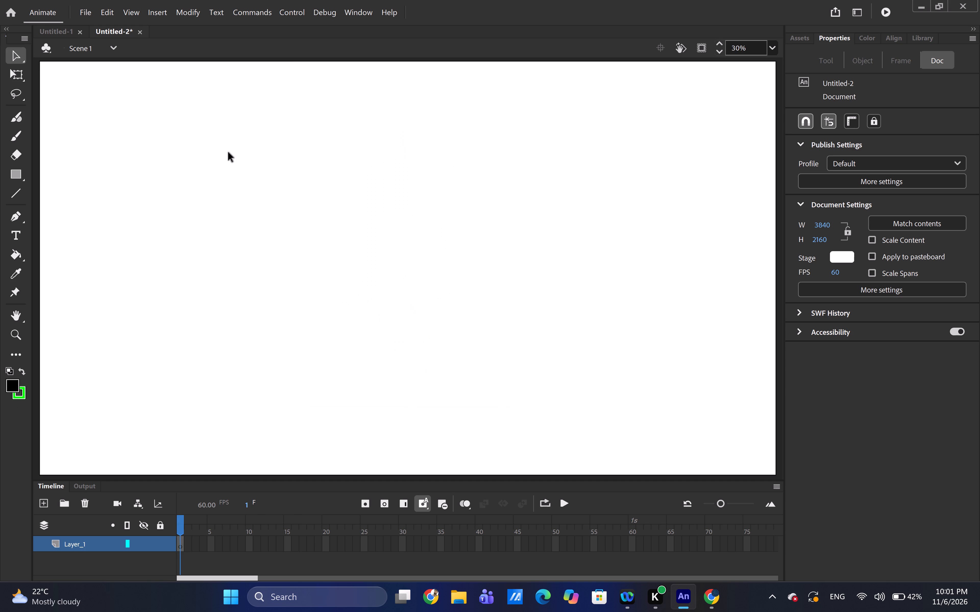
Import the image WhatsApp Image 2026-11-06 at 9.59.38 PM from Downloads onto the stage.
click(84, 11)
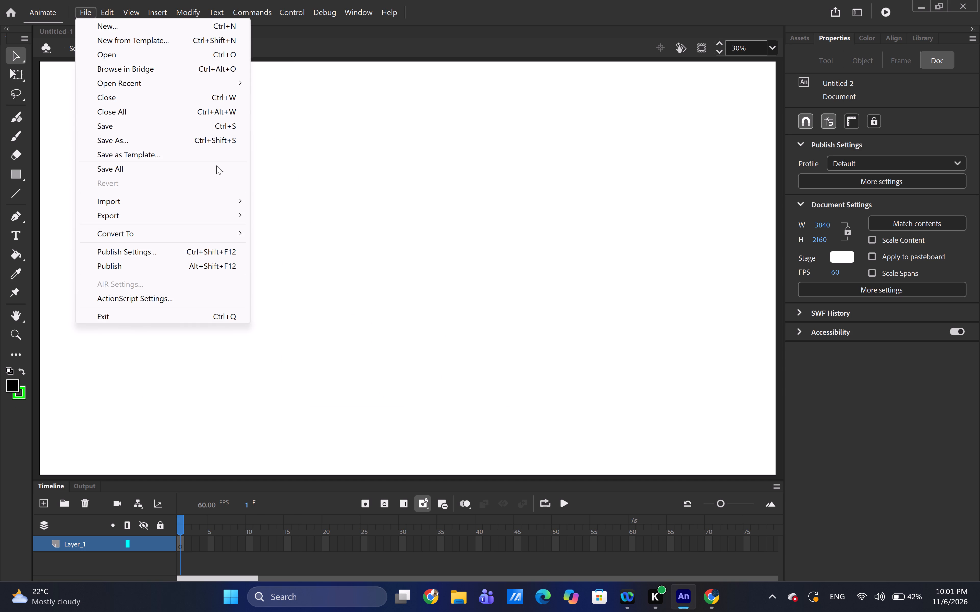
click(235, 197)
click(284, 202)
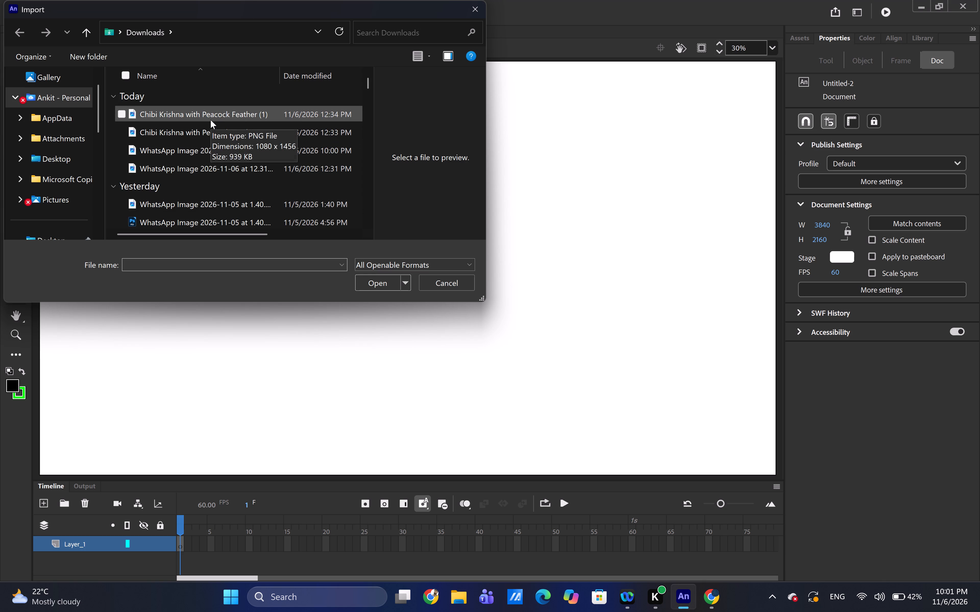
click(211, 152)
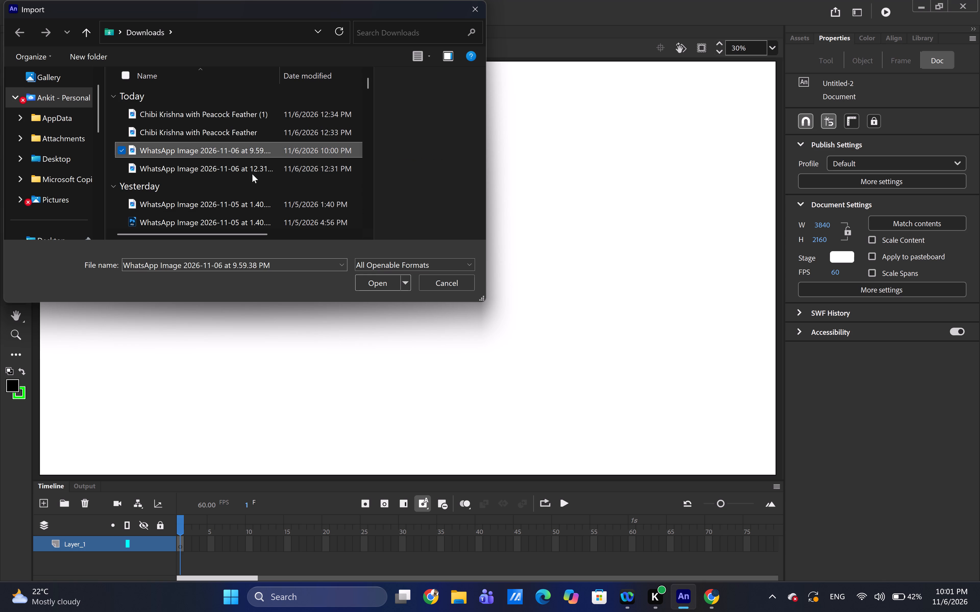
click(384, 285)
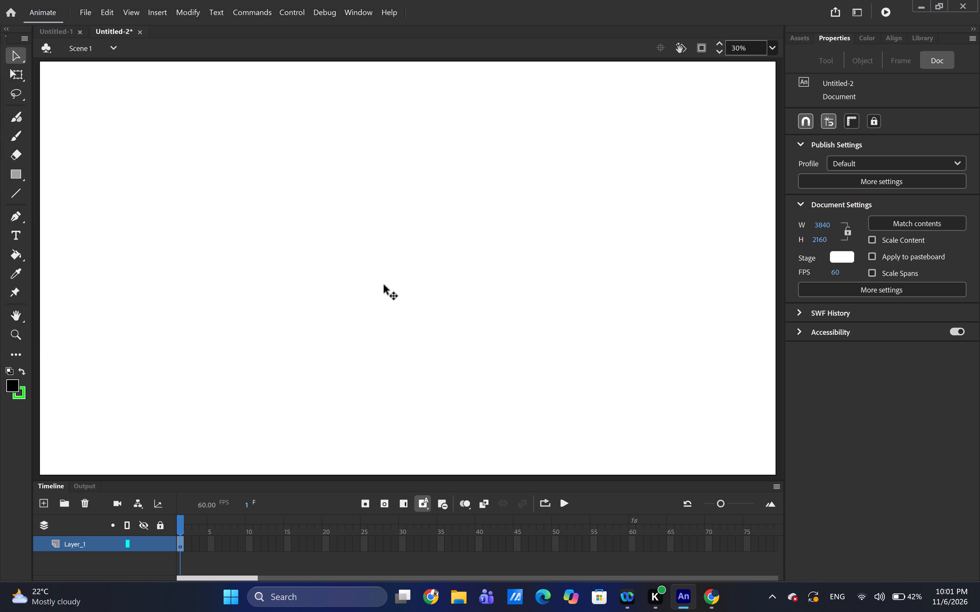
Reposition the imported Krishna bitmap near the middle of the stage, at about X 1344, Y 353, and deselect it.
drag(414, 265, 290, 216)
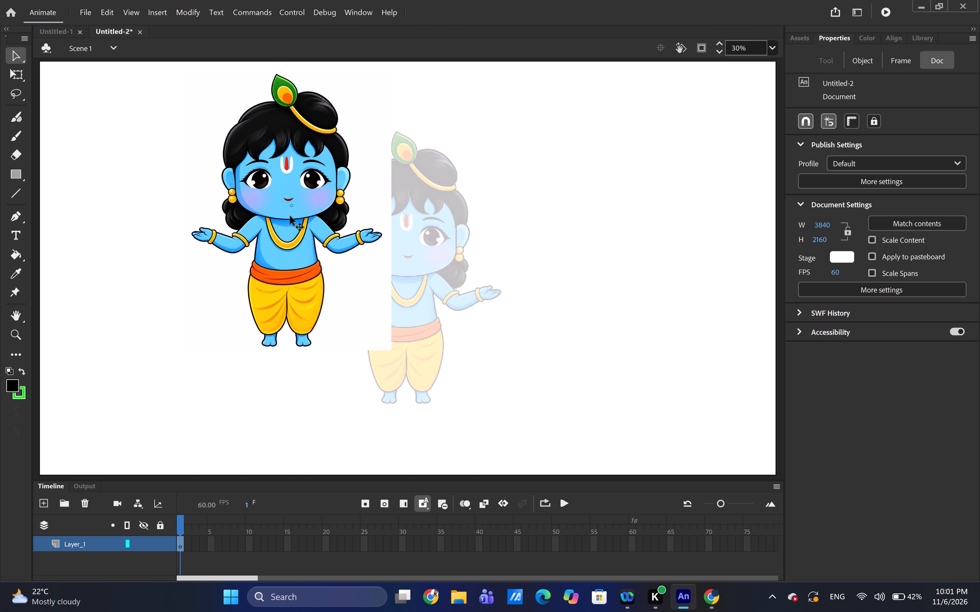
drag(290, 216, 417, 266)
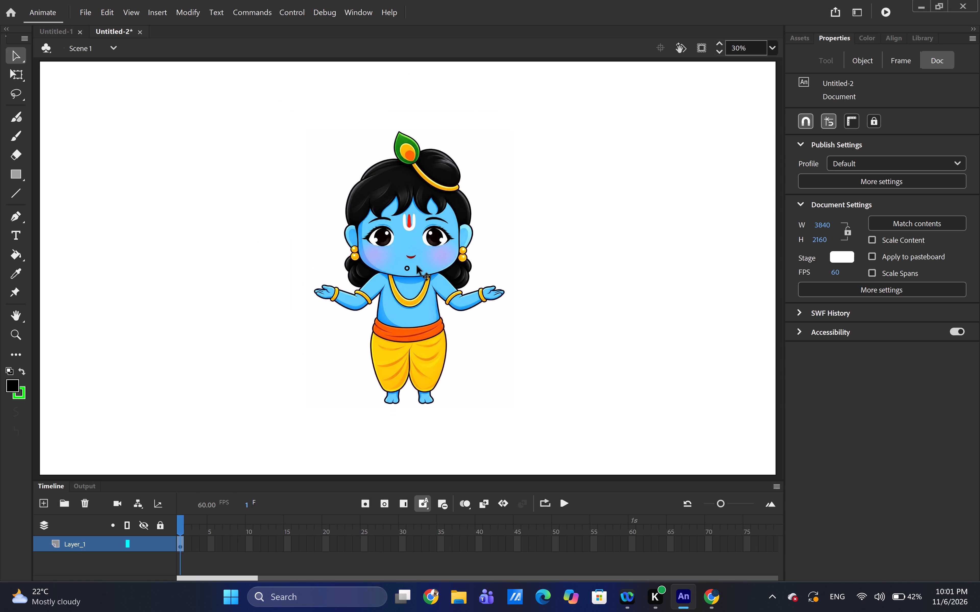
drag(417, 266, 407, 263)
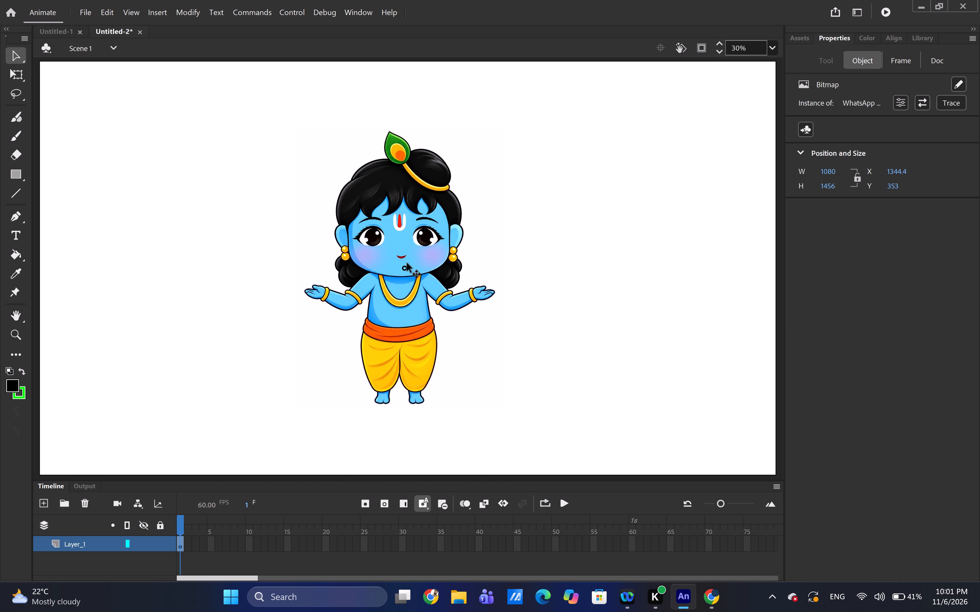
click(564, 244)
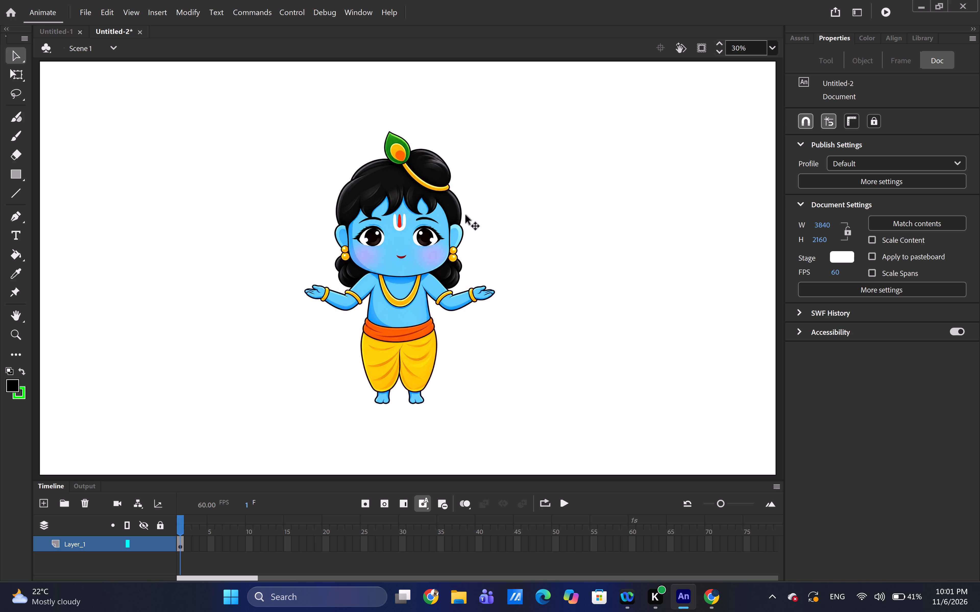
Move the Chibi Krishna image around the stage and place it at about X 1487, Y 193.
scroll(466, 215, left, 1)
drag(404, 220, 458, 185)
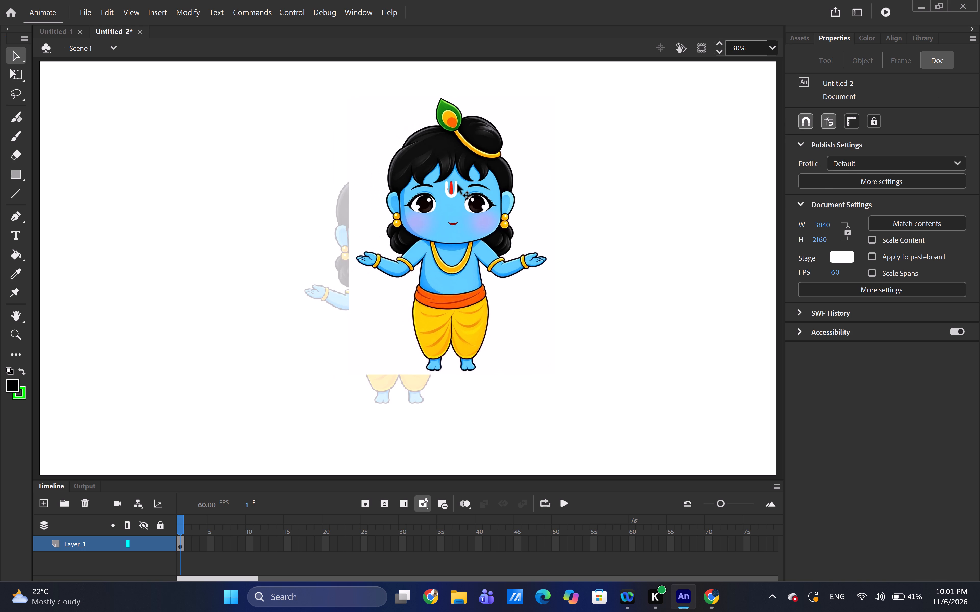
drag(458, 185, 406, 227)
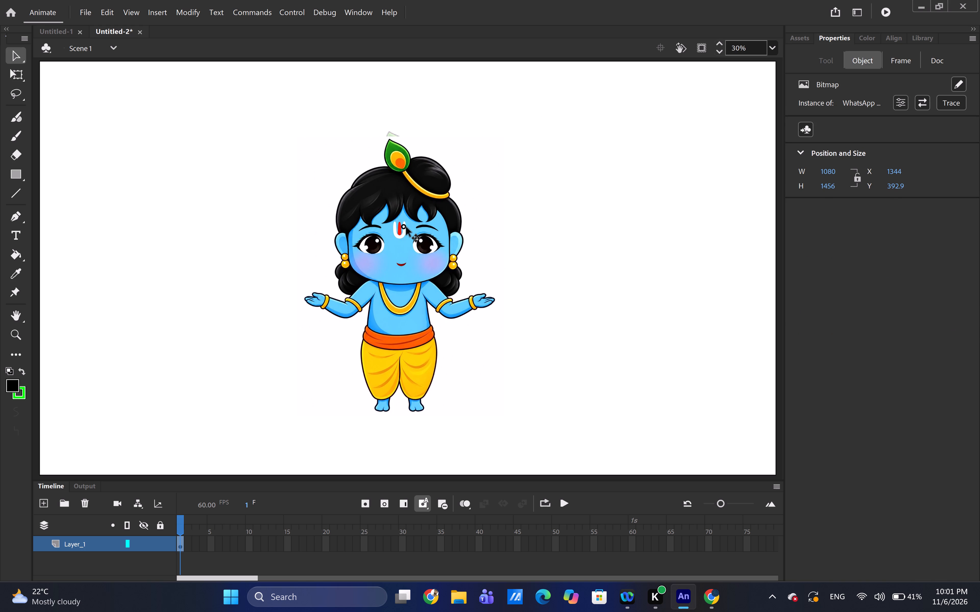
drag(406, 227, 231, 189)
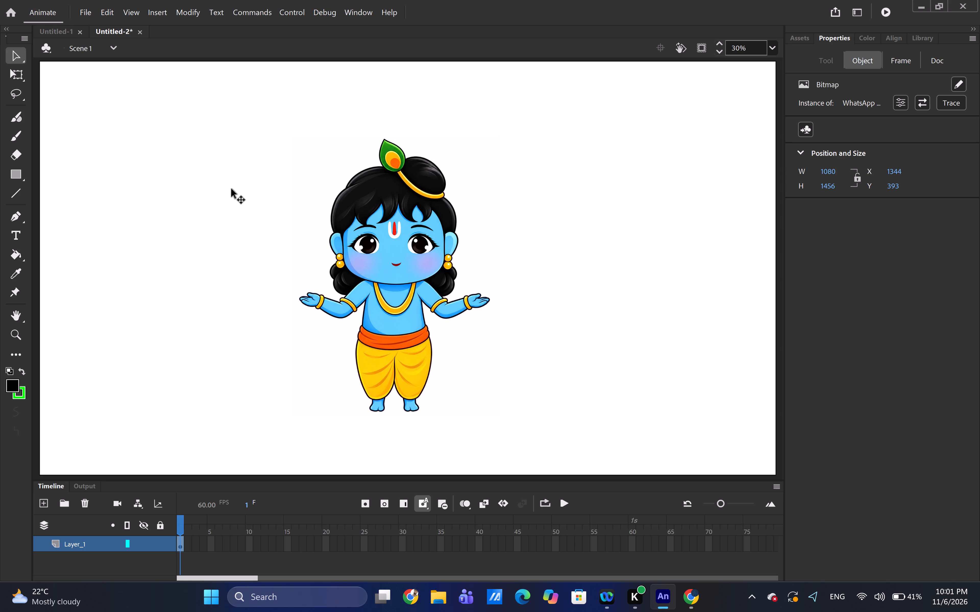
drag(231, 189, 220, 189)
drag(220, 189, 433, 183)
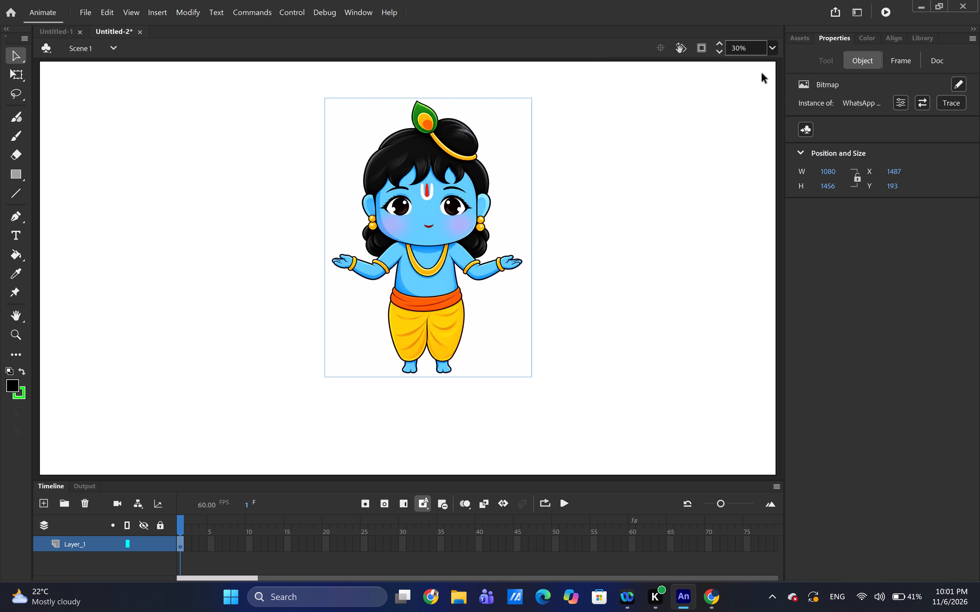
Stretch the Chibi Krishna image vertically with Free Transform to a height of about 1578, keeping its width at 1080.
click(768, 51)
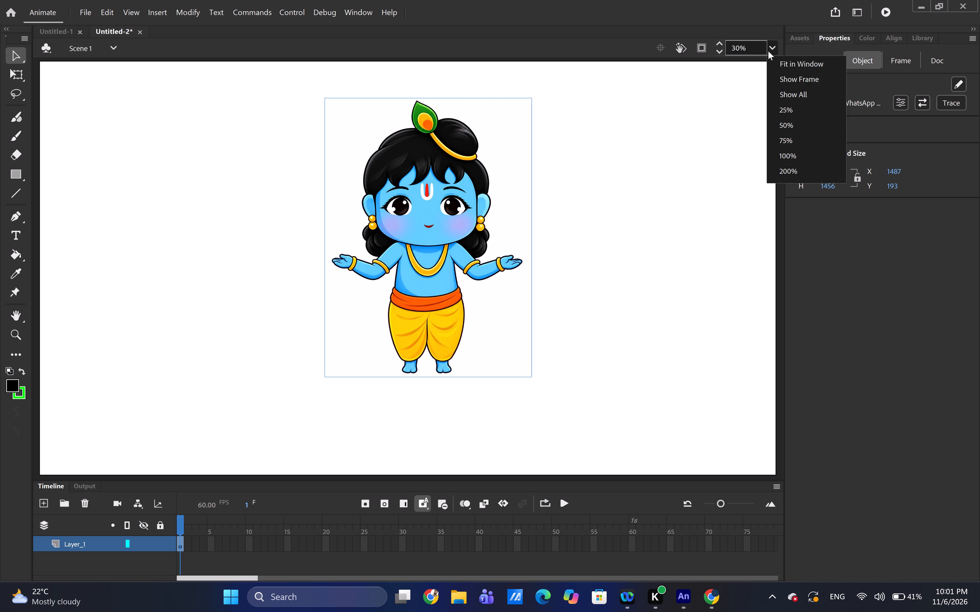
click(778, 65)
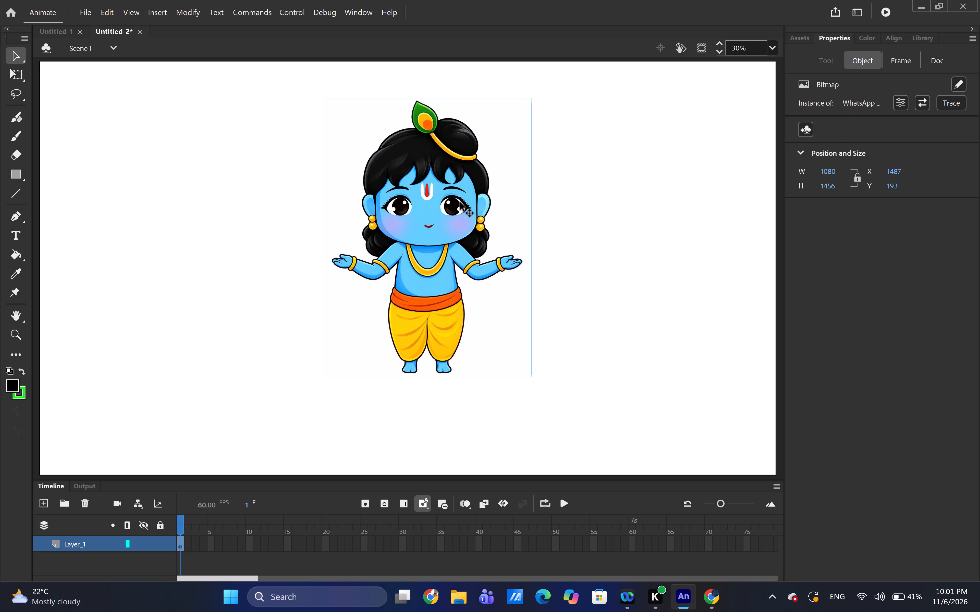
click(463, 242)
key(q)
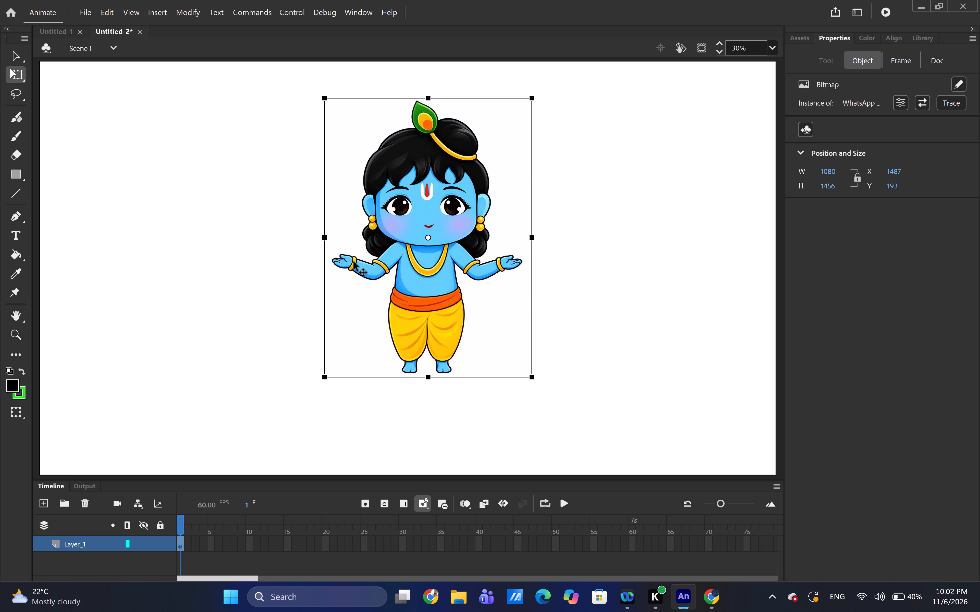
ctrl+scroll(354, 262, down, 6)
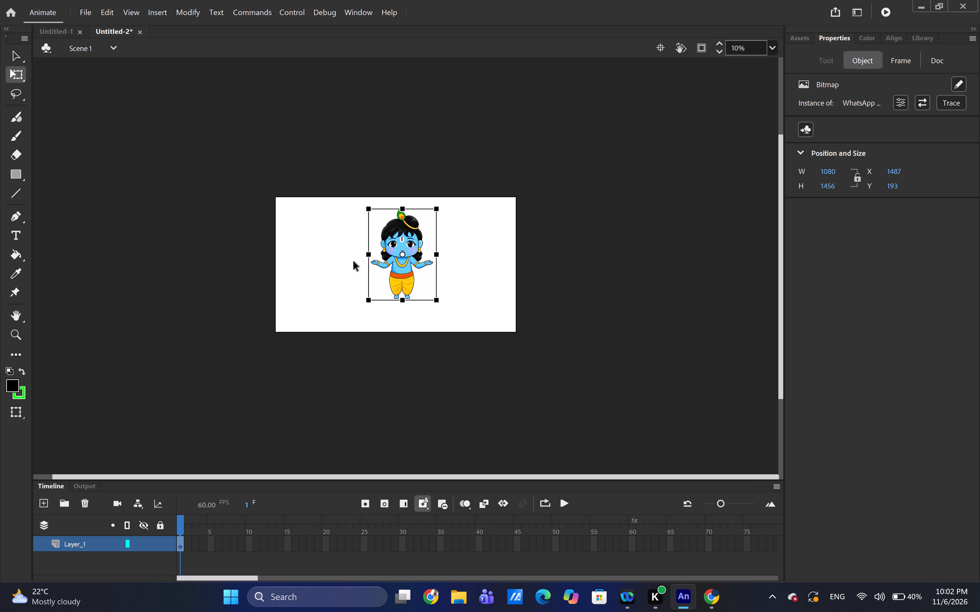
click(412, 266)
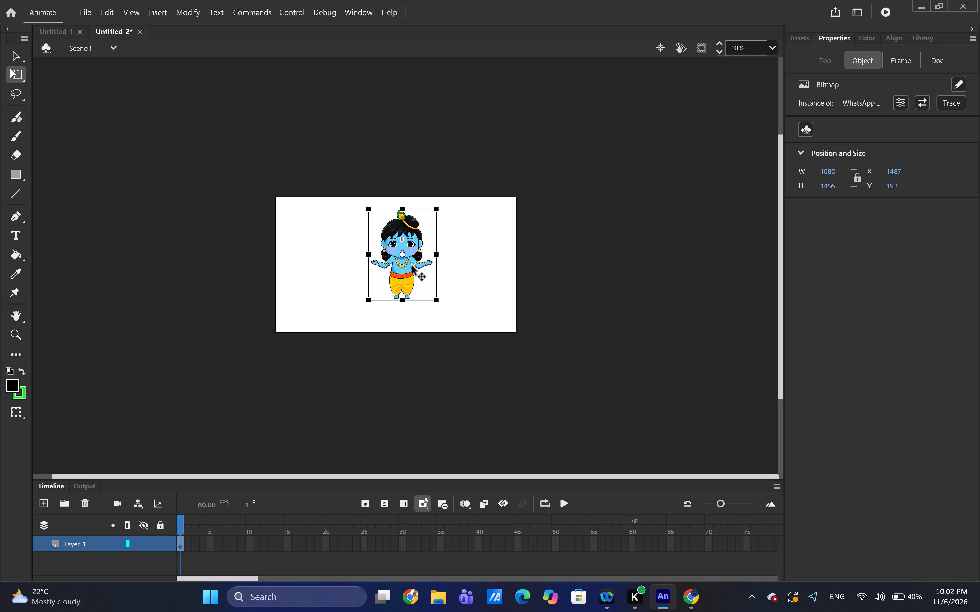
click(464, 267)
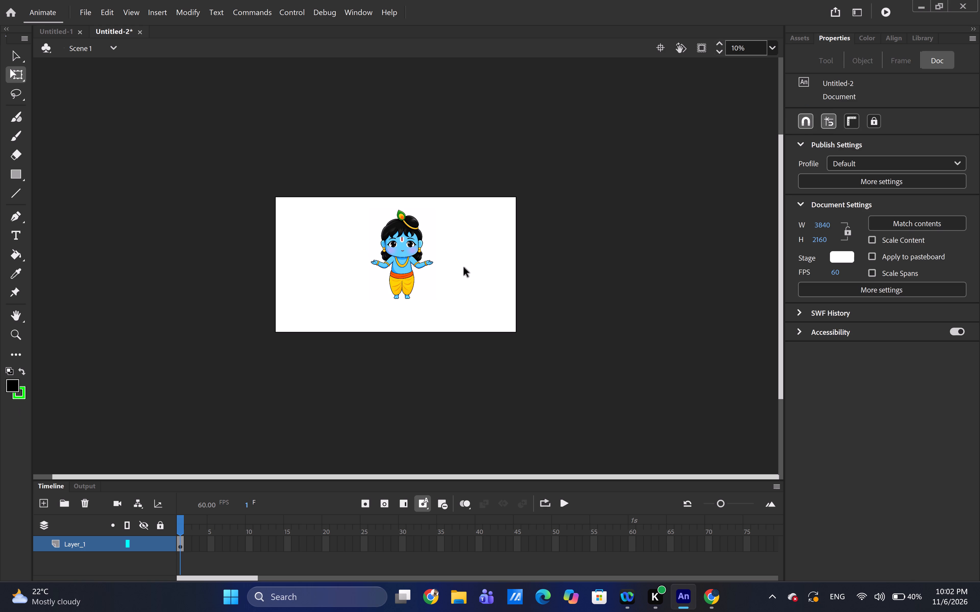
key(q)
click(418, 259)
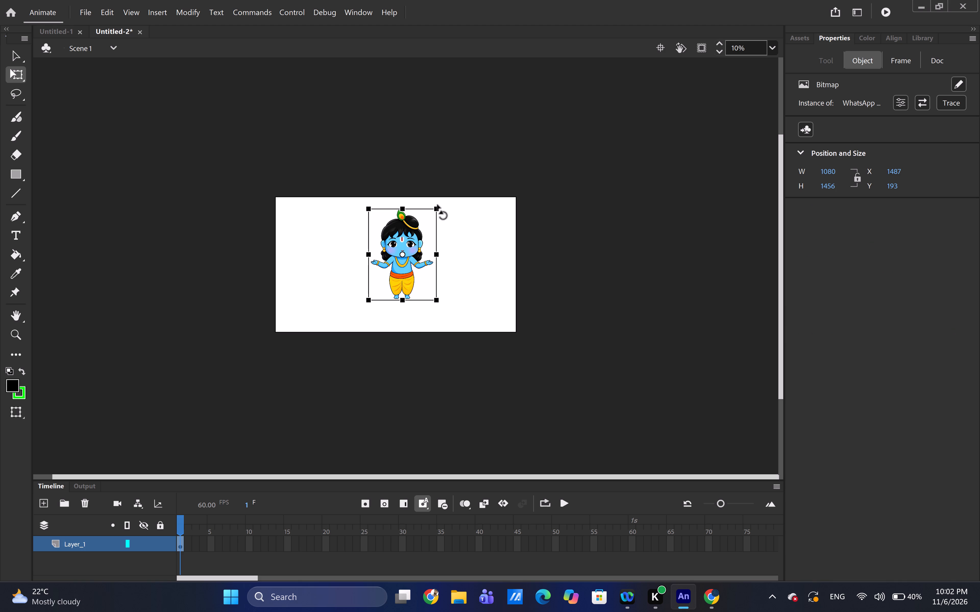
drag(437, 209, 443, 196)
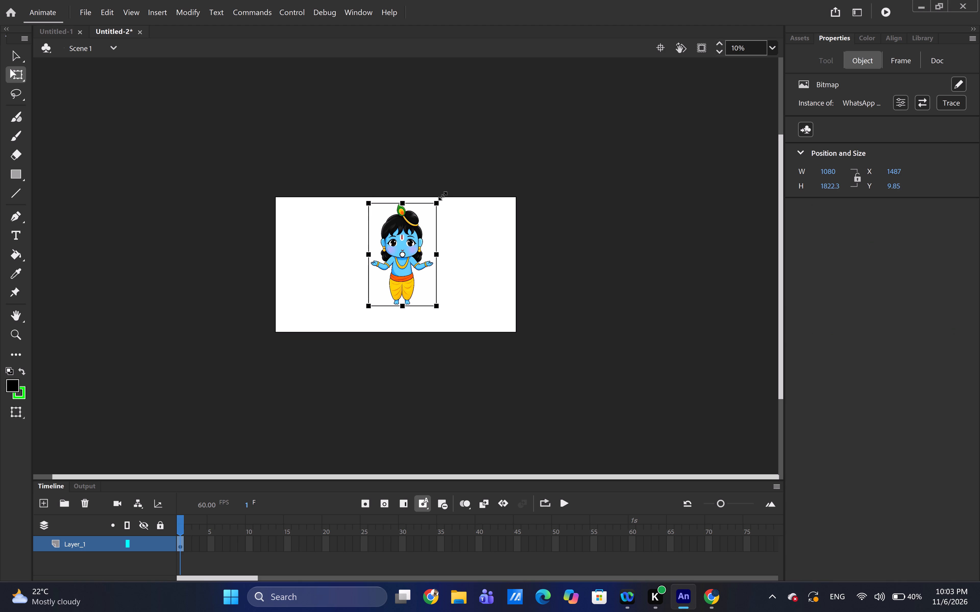
drag(443, 196, 436, 218)
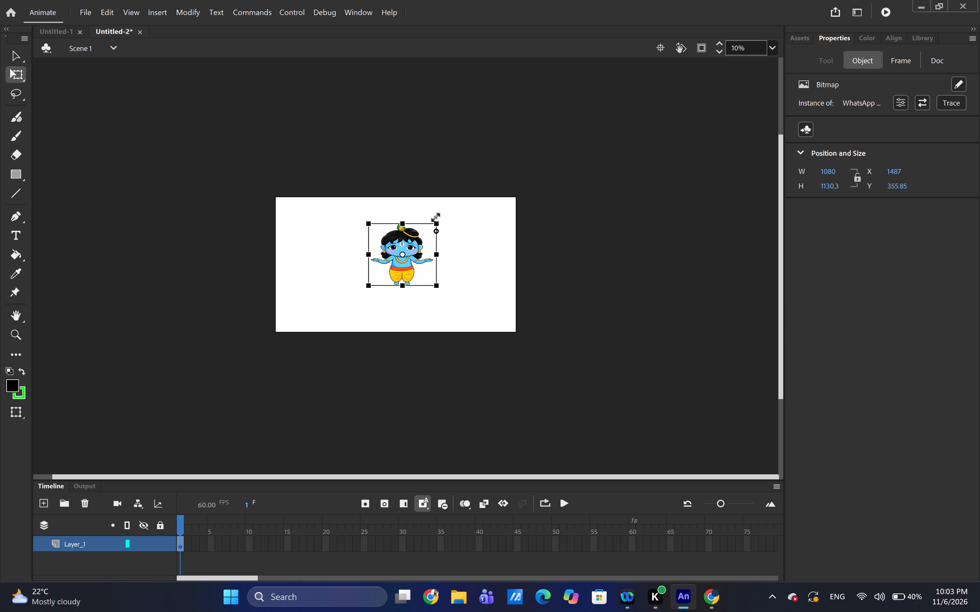
drag(436, 218, 437, 209)
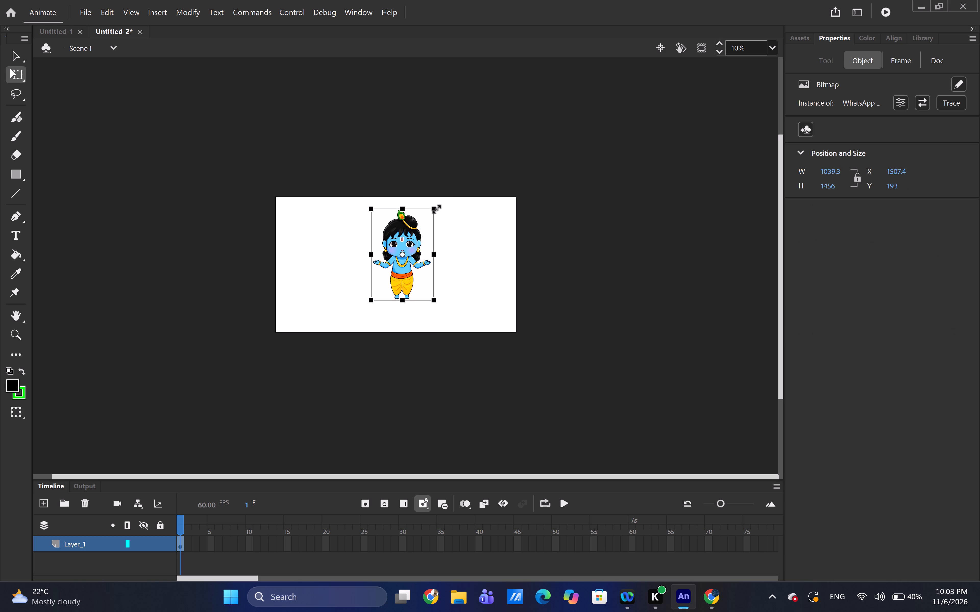
drag(437, 209, 437, 213)
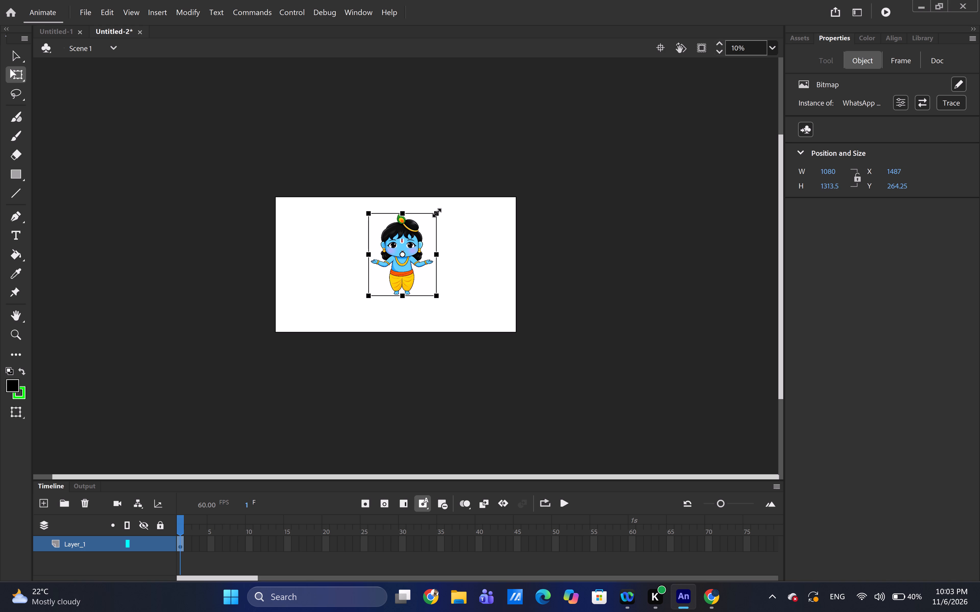
drag(437, 213, 438, 205)
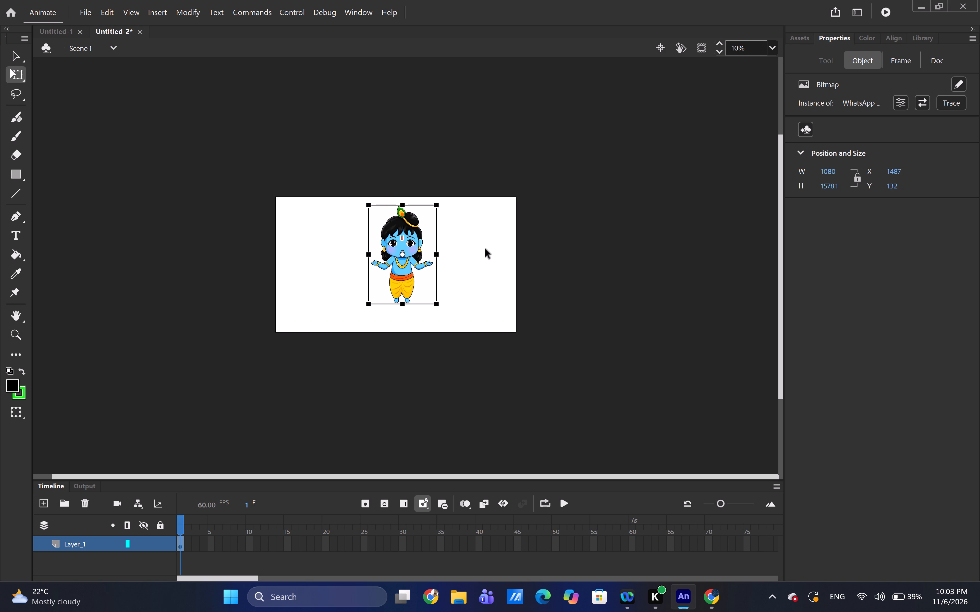
click(485, 249)
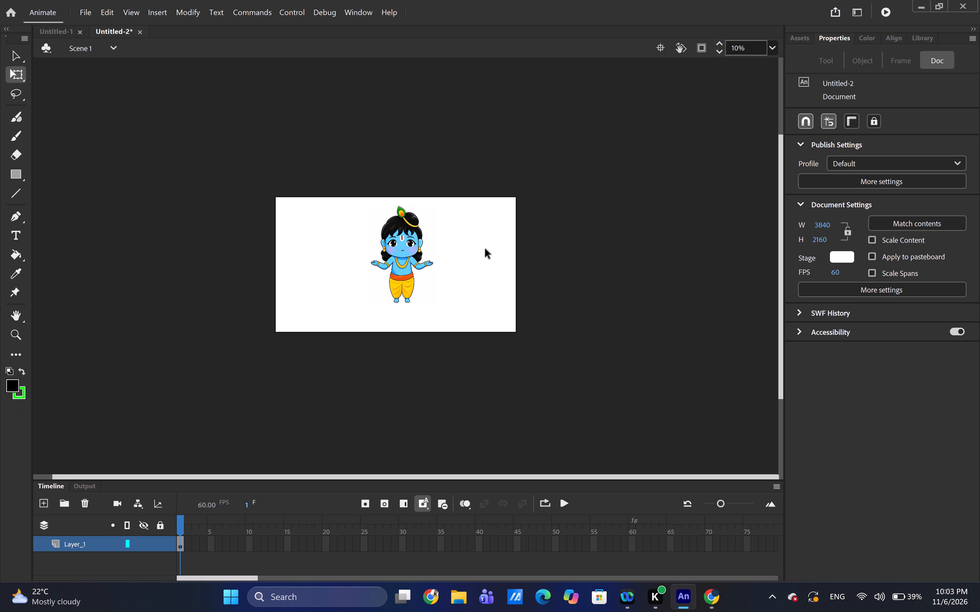
Move the character image off the stage and back to the stage's centre, at about X 1395, Y 223.
click(401, 250)
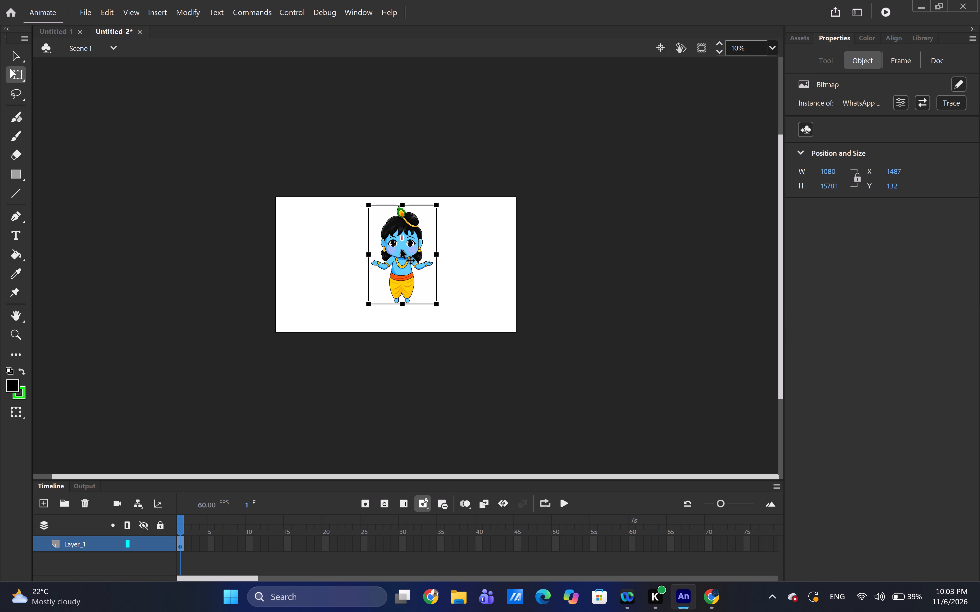
drag(401, 250, 466, 353)
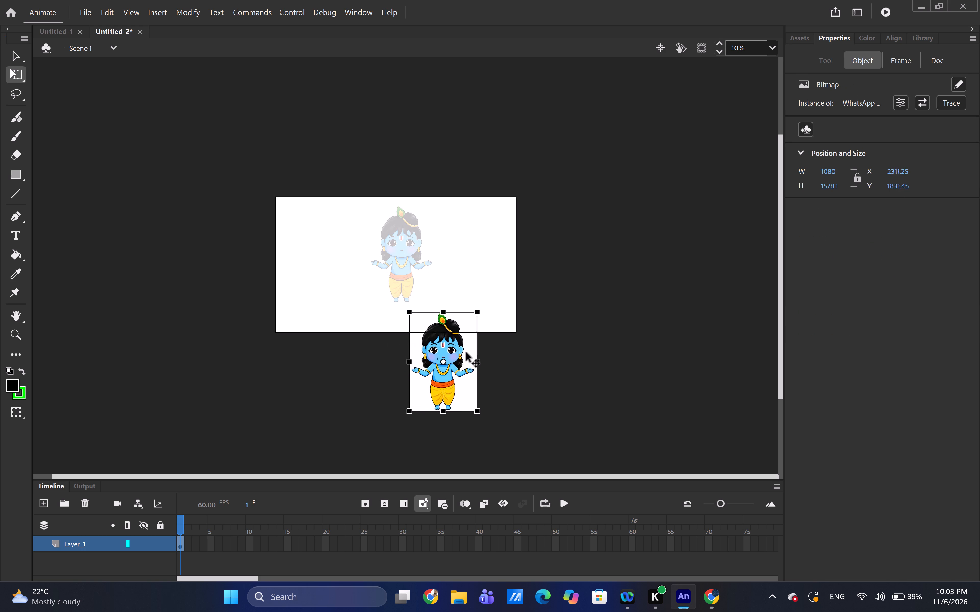
drag(466, 353, 543, 370)
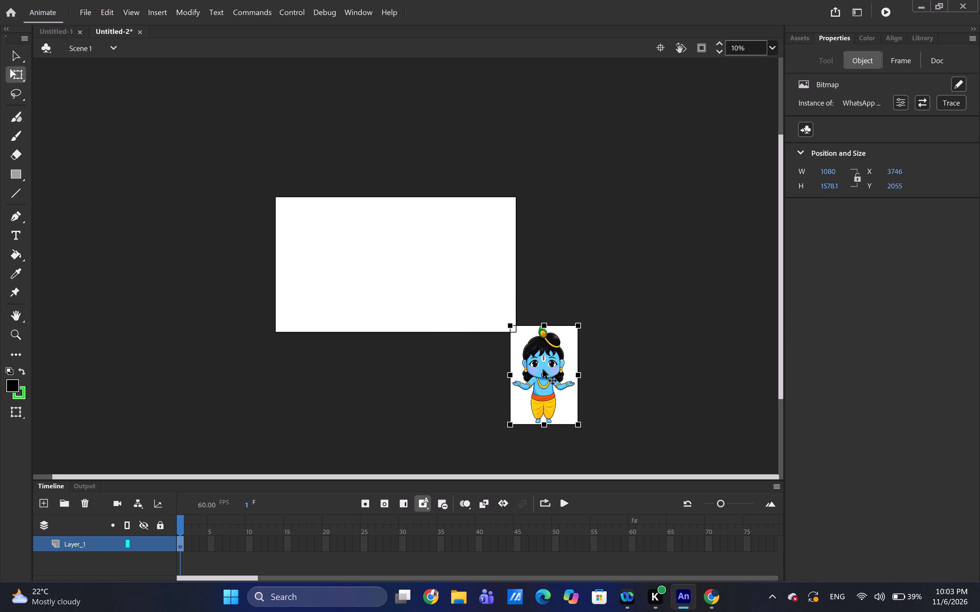
drag(545, 370, 572, 382)
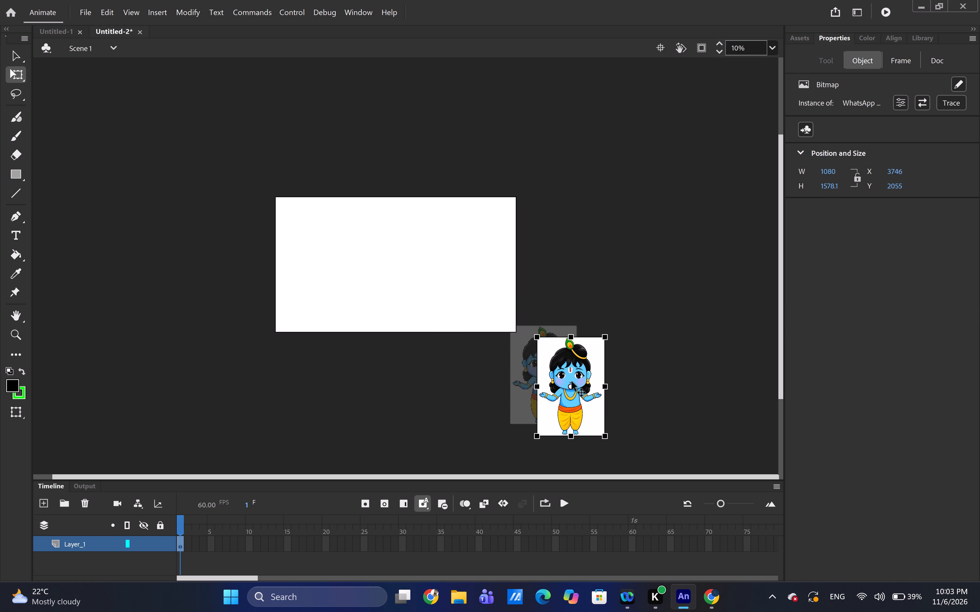
drag(572, 382, 400, 256)
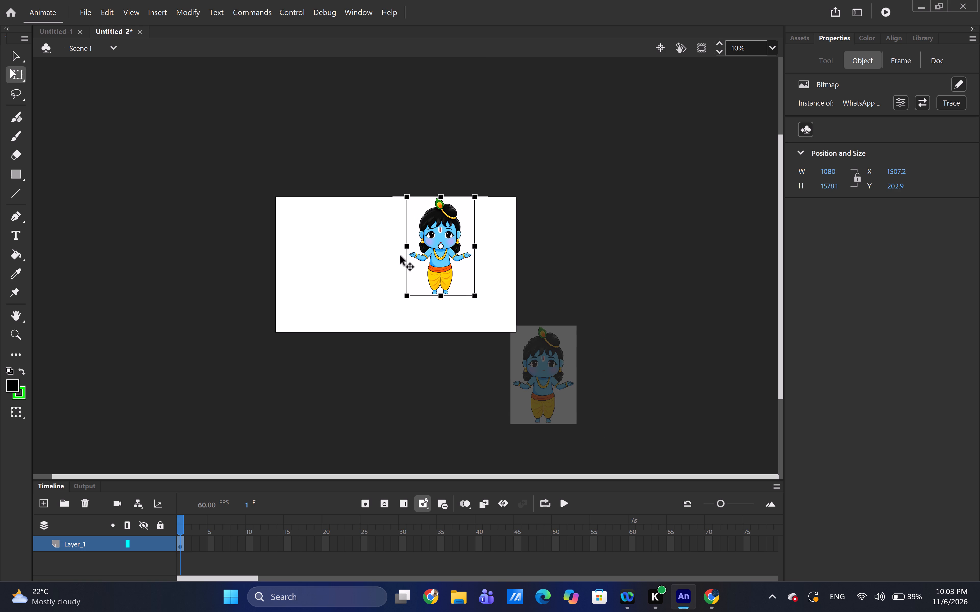
drag(400, 256, 397, 256)
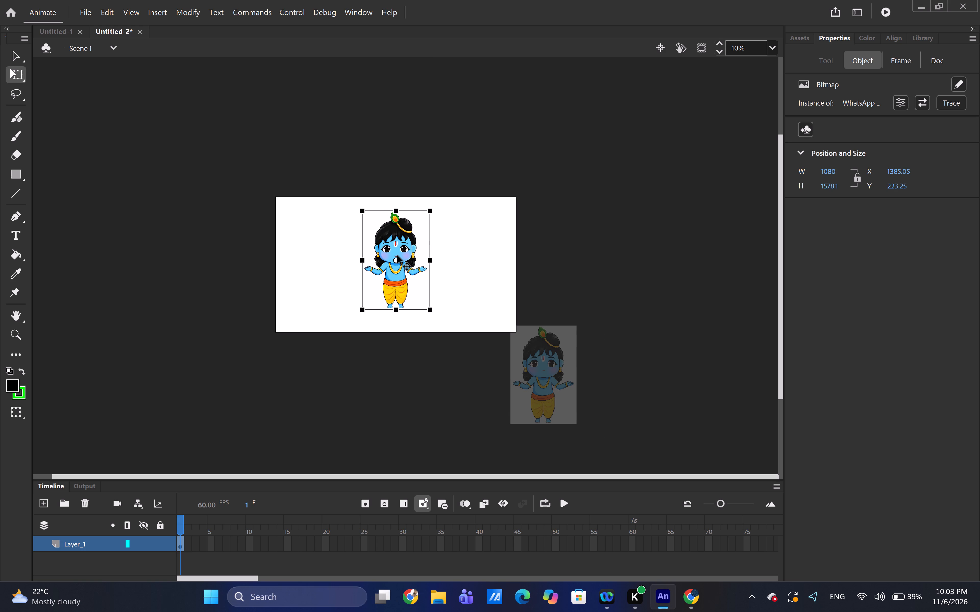
drag(397, 256, 398, 256)
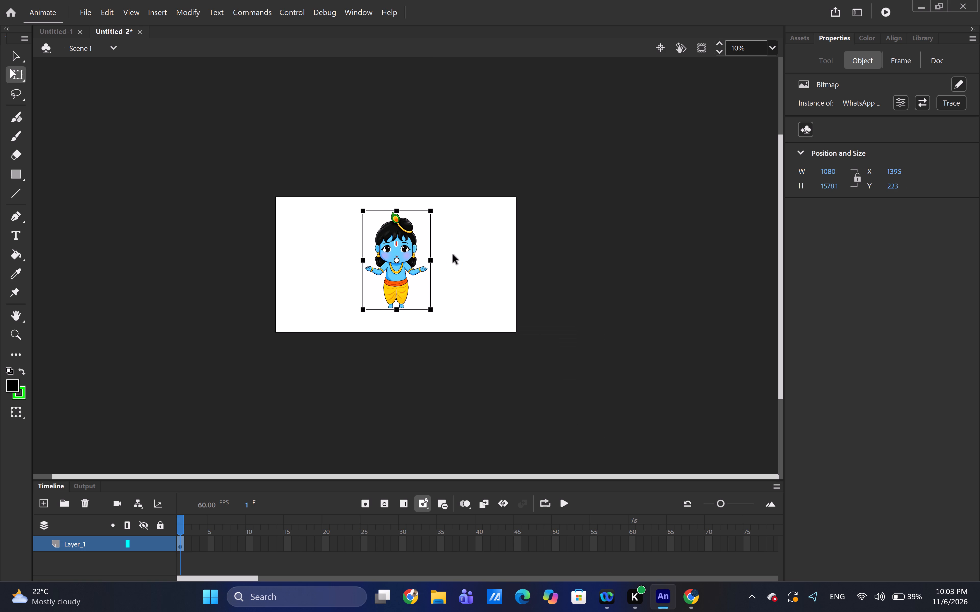
click(453, 255)
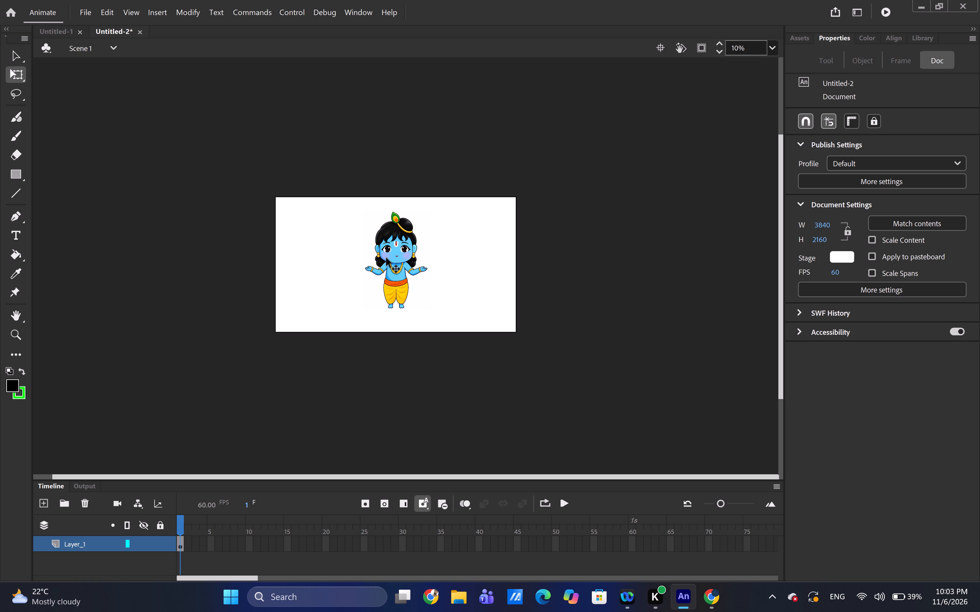
Add a new layer above the layer holding the character image.
click(771, 48)
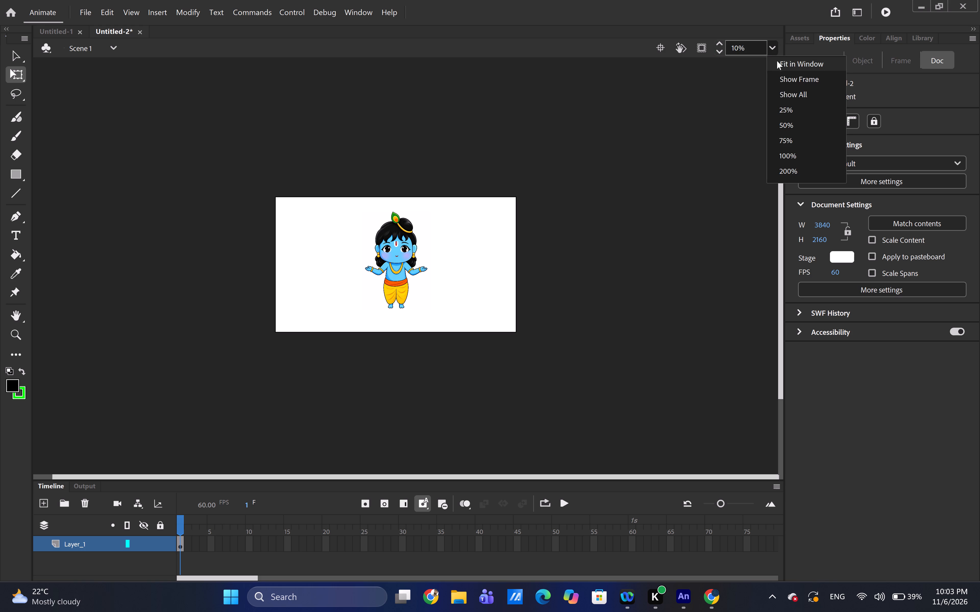
click(778, 62)
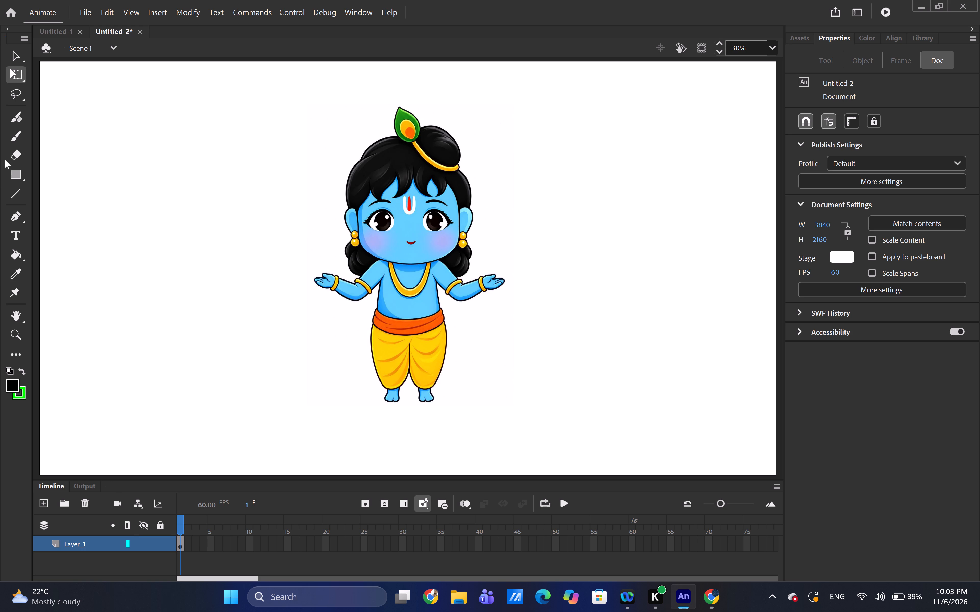
click(44, 502)
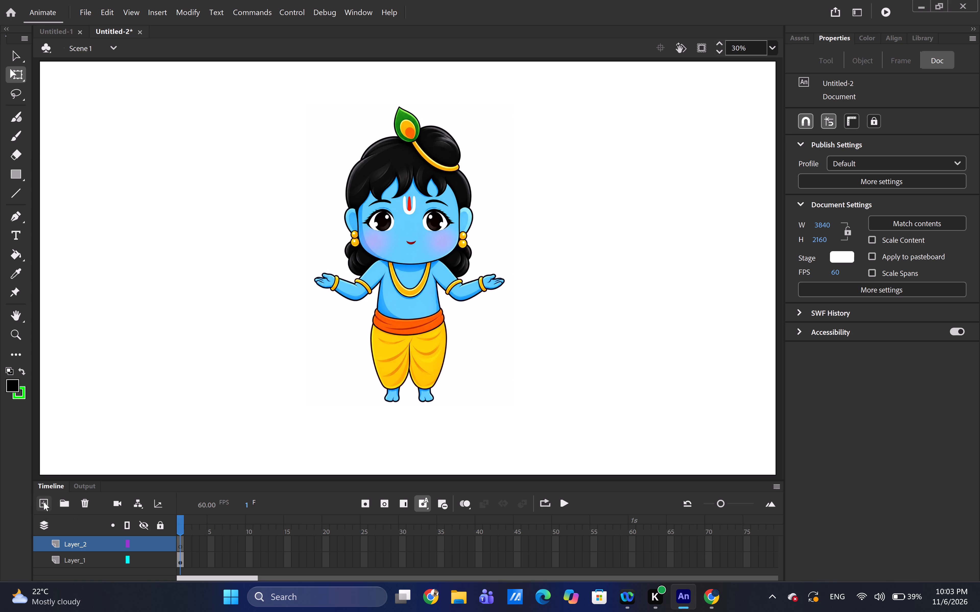
Lock Layer_1 with the character image and make Layer_2 the active layer.
click(94, 562)
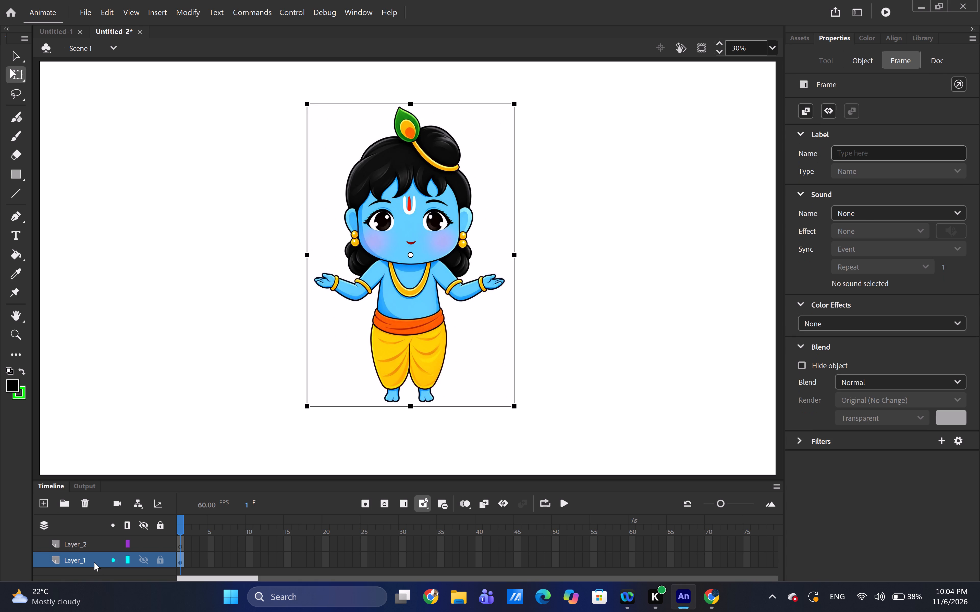
click(161, 563)
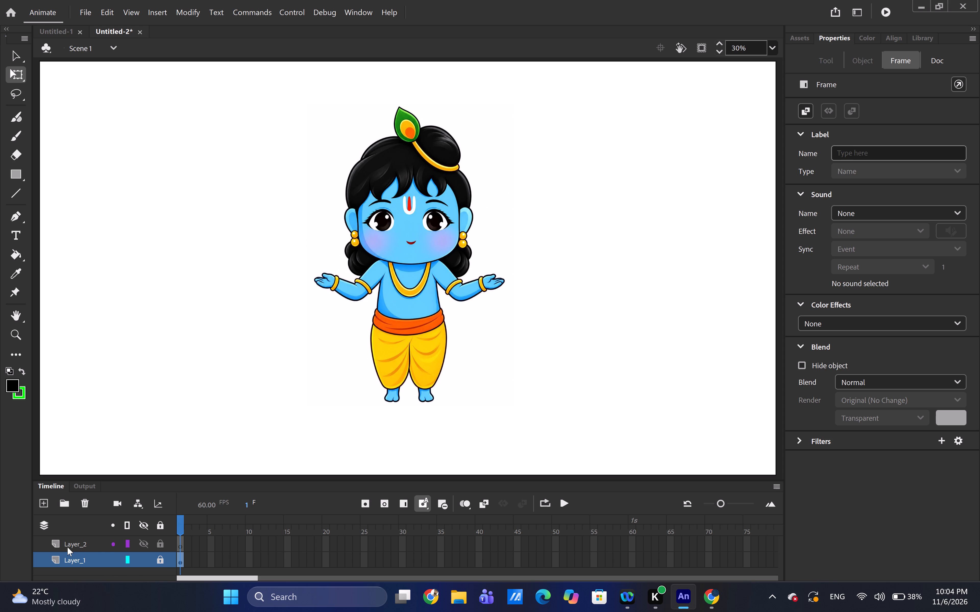
click(74, 538)
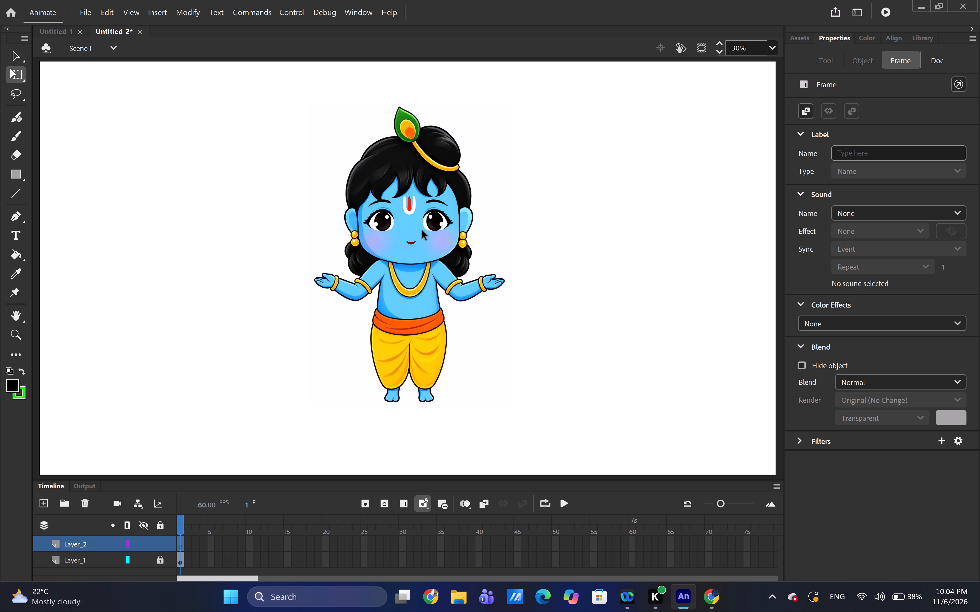
Test the layer lock by trying to move the character image on the stage.
drag(406, 222, 434, 206)
drag(388, 215, 440, 181)
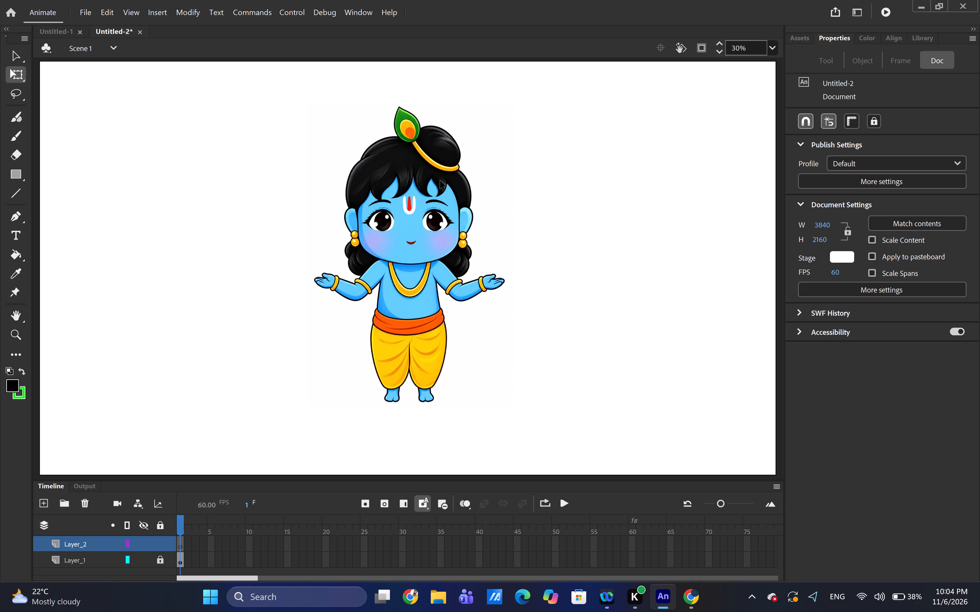
Test the lock on Layer_1 again by trying to move the character with the Free Transform and Selection tools.
click(235, 263)
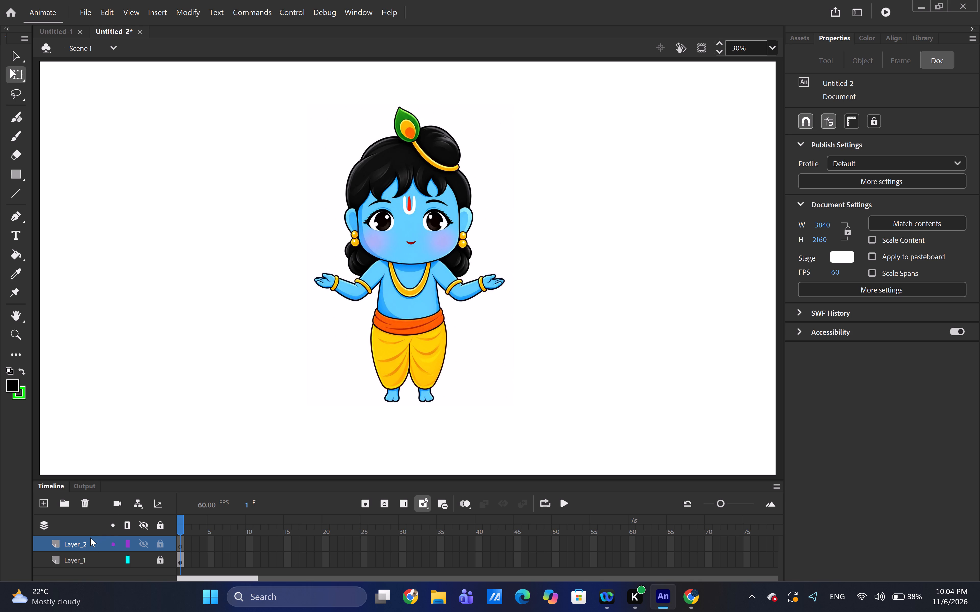
click(90, 538)
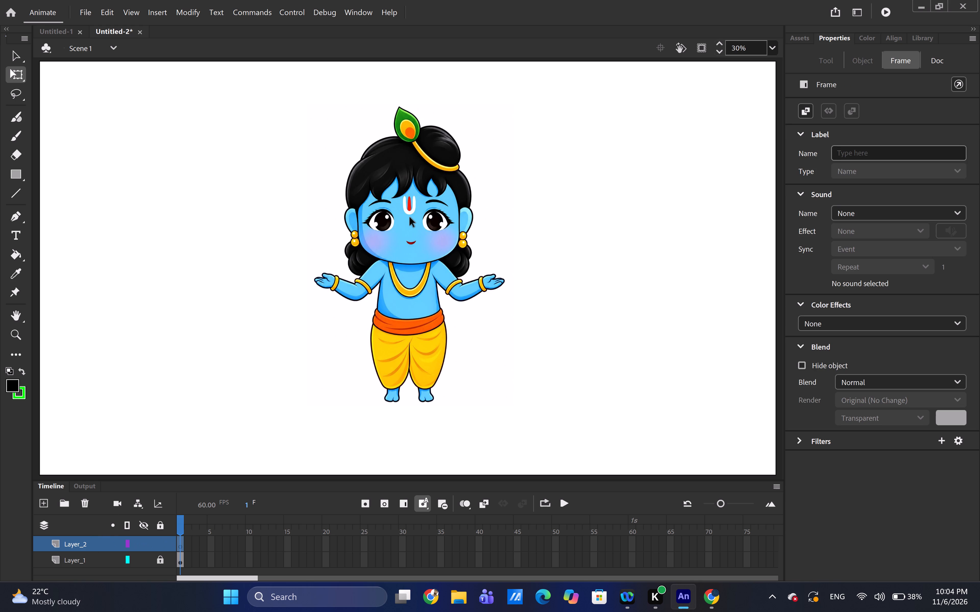
drag(410, 218, 379, 237)
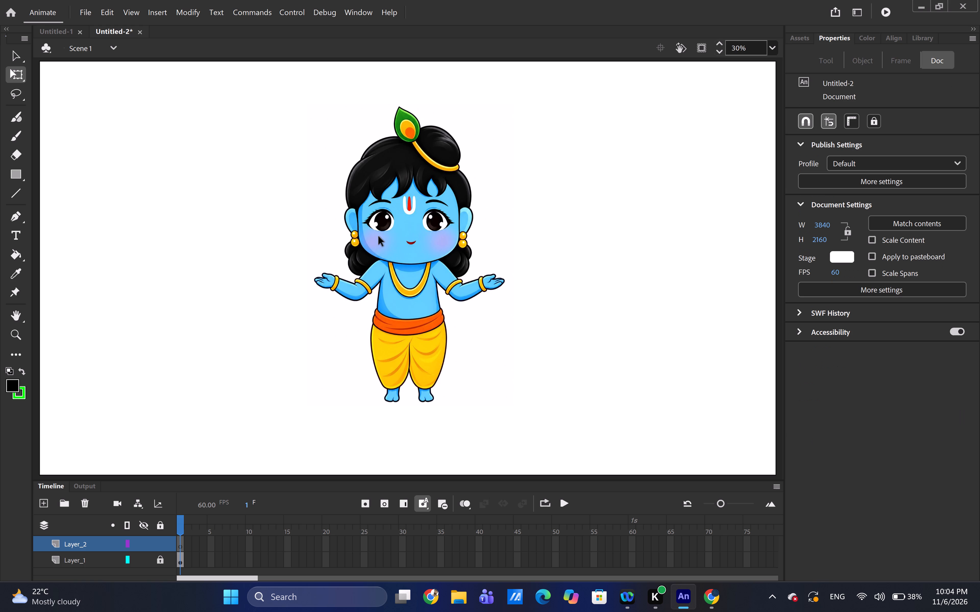
click(417, 228)
click(17, 53)
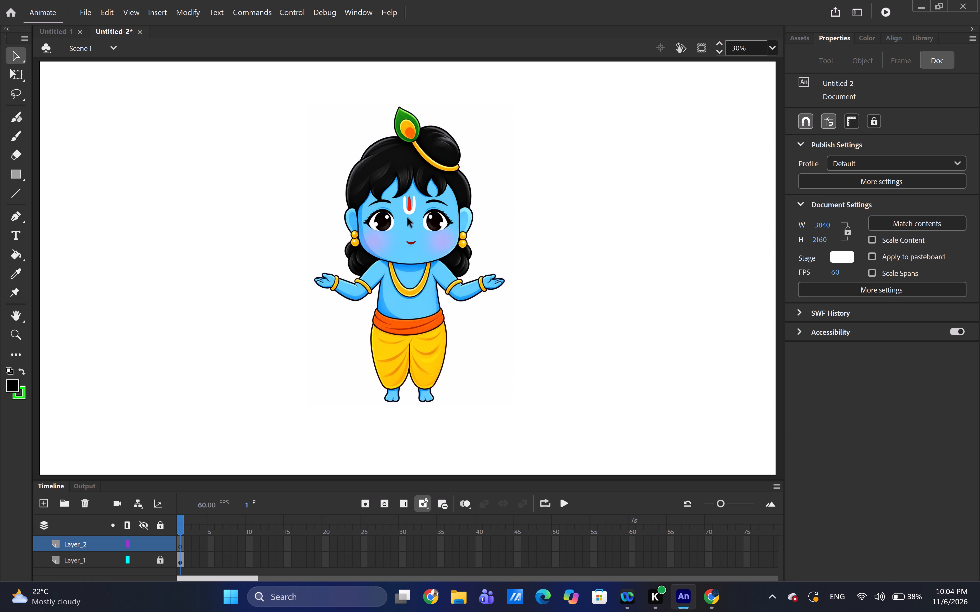
drag(408, 218, 550, 199)
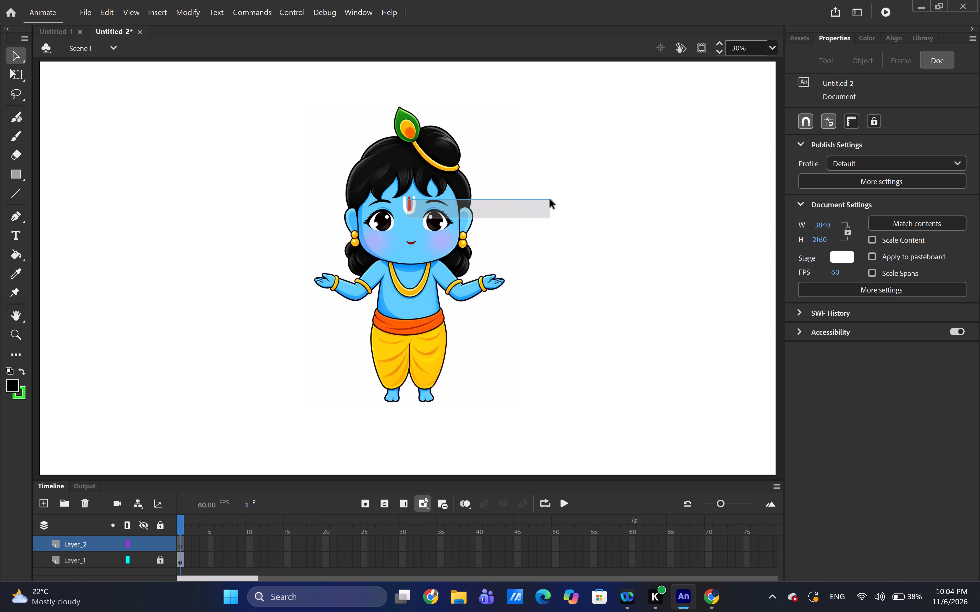
drag(550, 199, 495, 195)
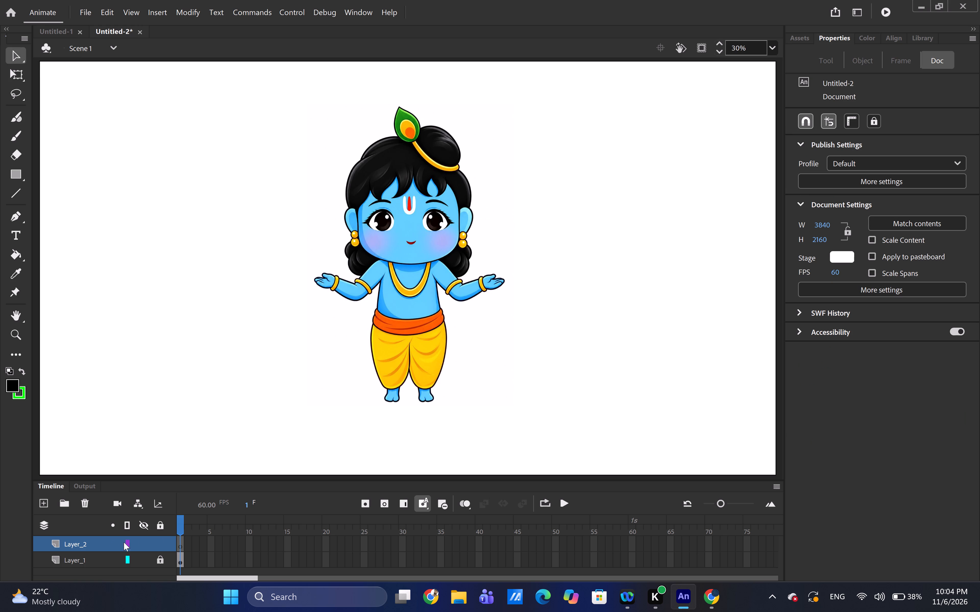
Make Layer_2 the active layer and choose the Line tool, with the character's face in close view.
click(90, 558)
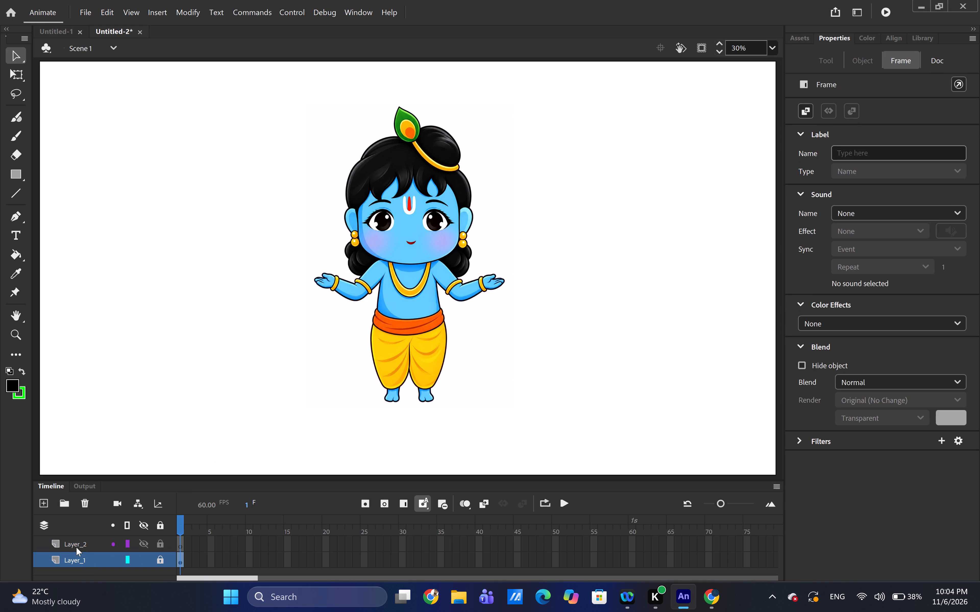
click(76, 547)
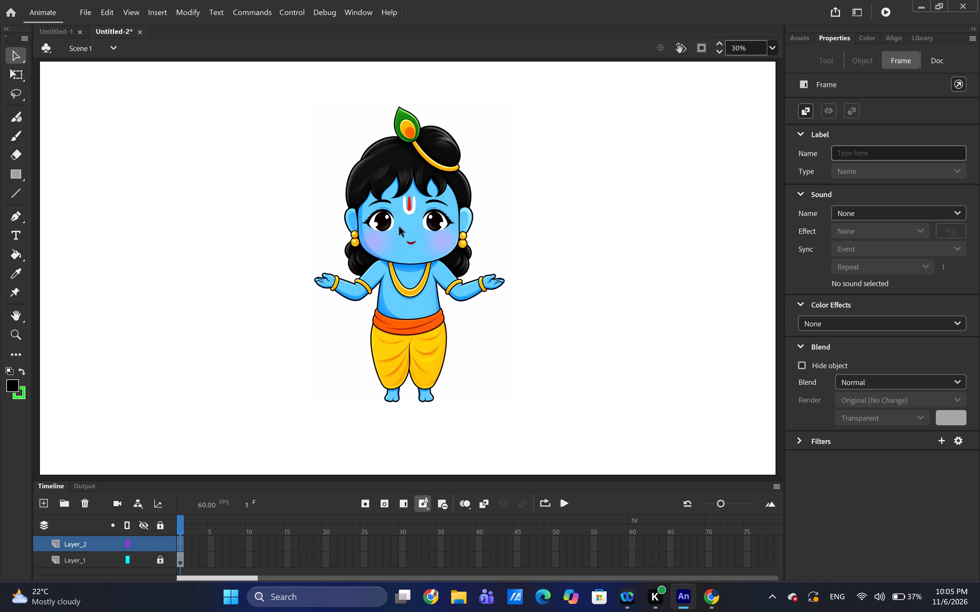
ctrl+scroll(399, 227, up, 3)
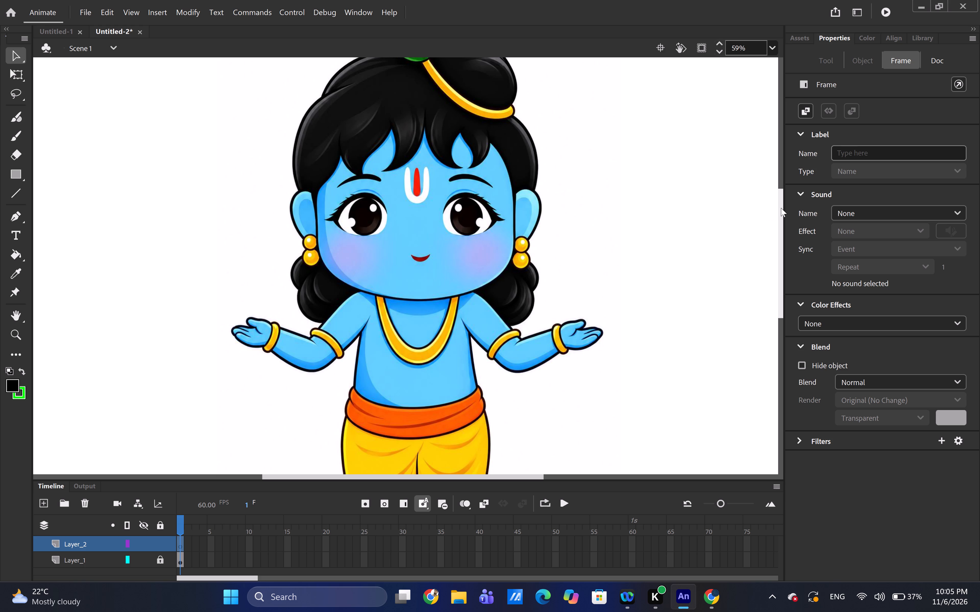
drag(781, 208, 787, 181)
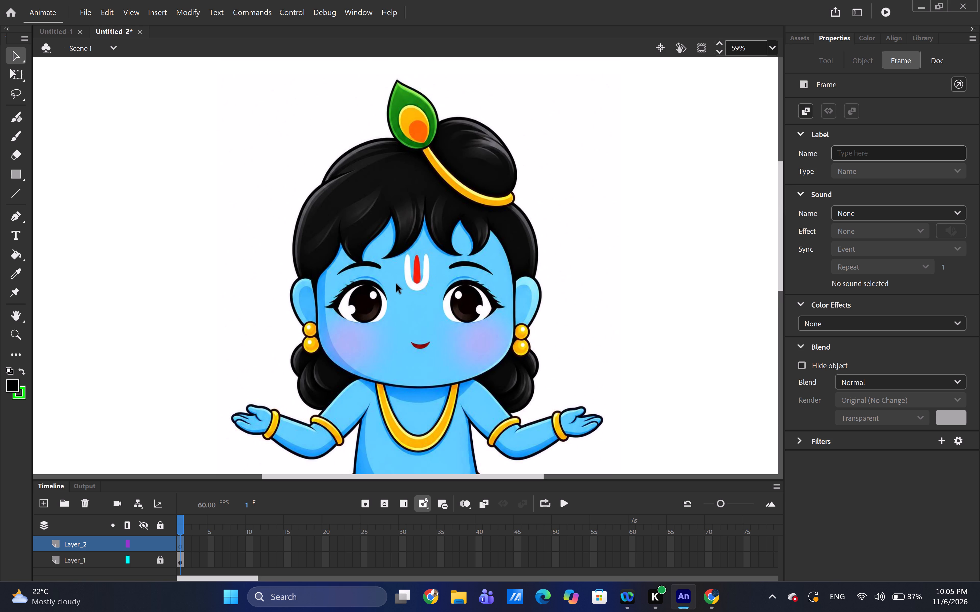
ctrl+scroll(396, 284, up, 2)
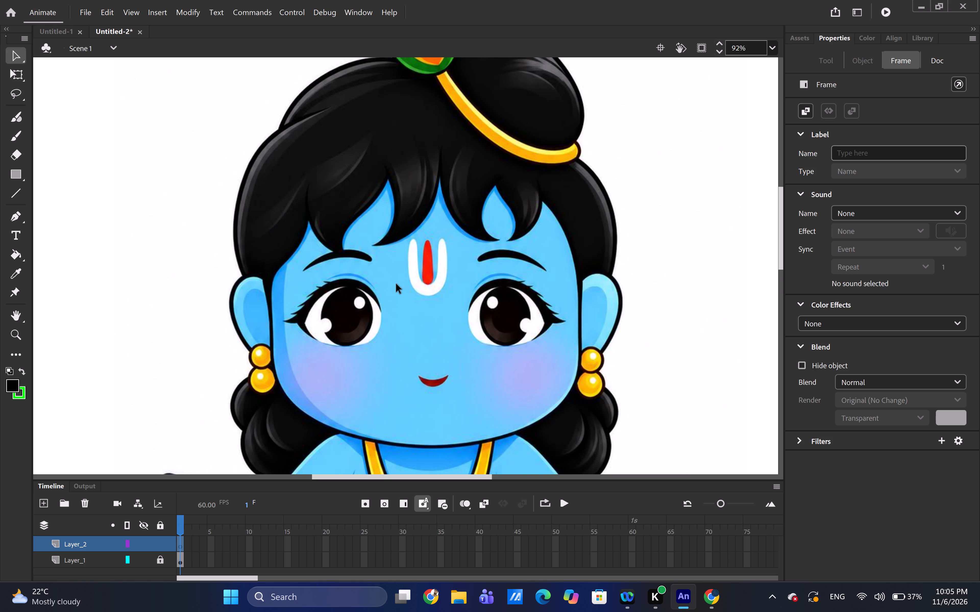
click(10, 193)
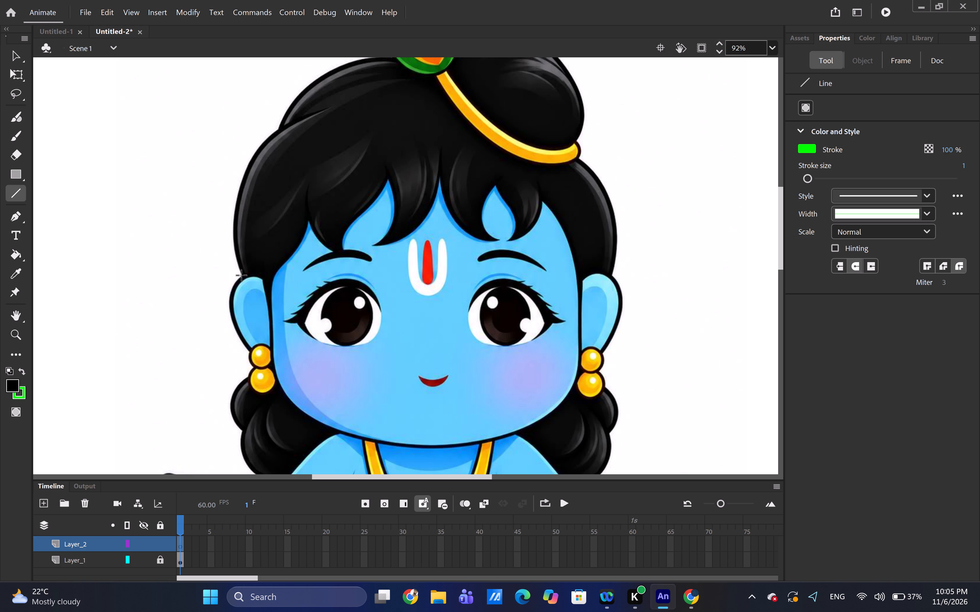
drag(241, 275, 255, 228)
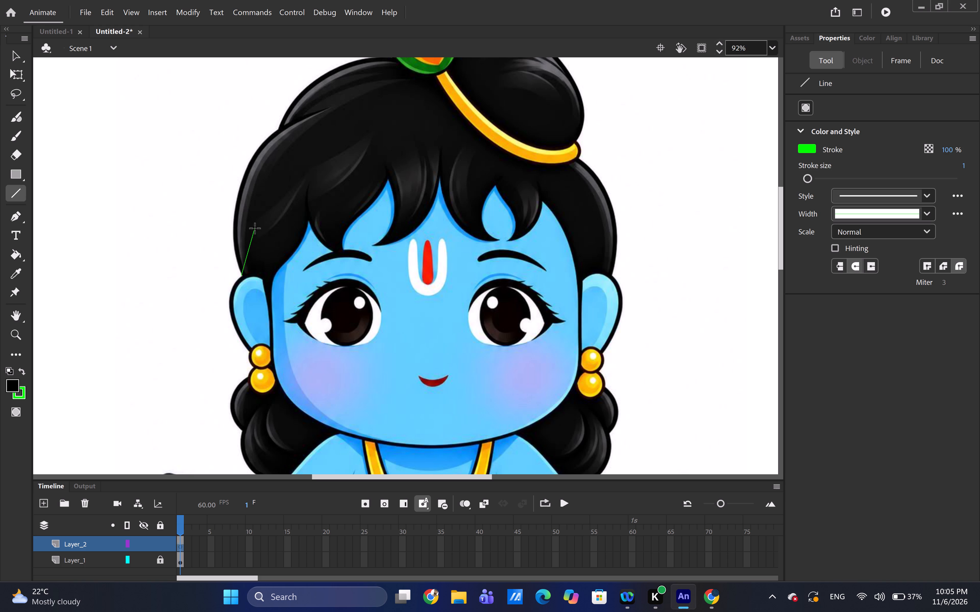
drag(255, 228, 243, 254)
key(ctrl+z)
Set the line's stroke size to 2 and draw a straight green line along the outer edge of the large gap in the fringe.
click(965, 165)
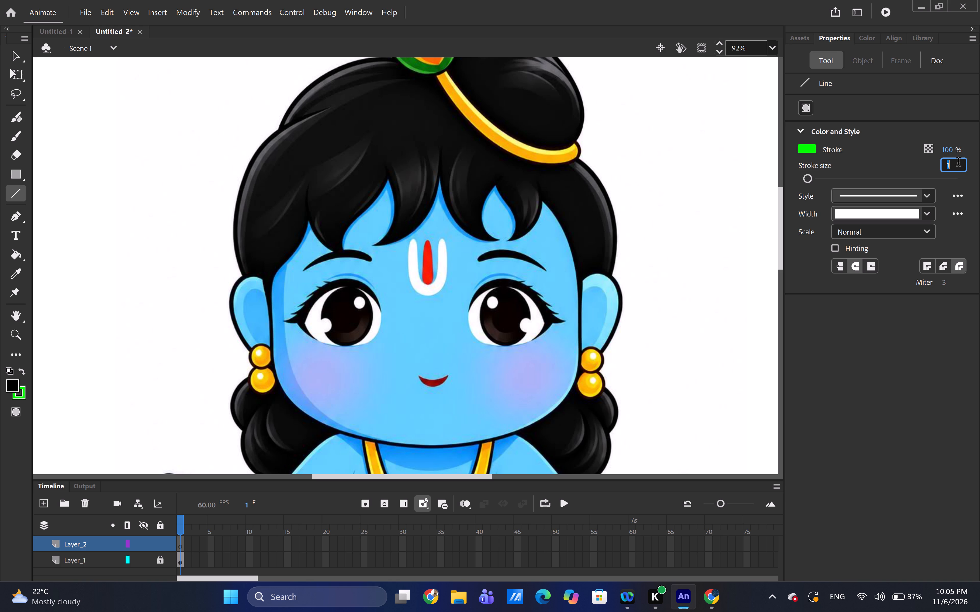
key(BackSpace)
key(2)
click(716, 311)
drag(389, 180, 353, 216)
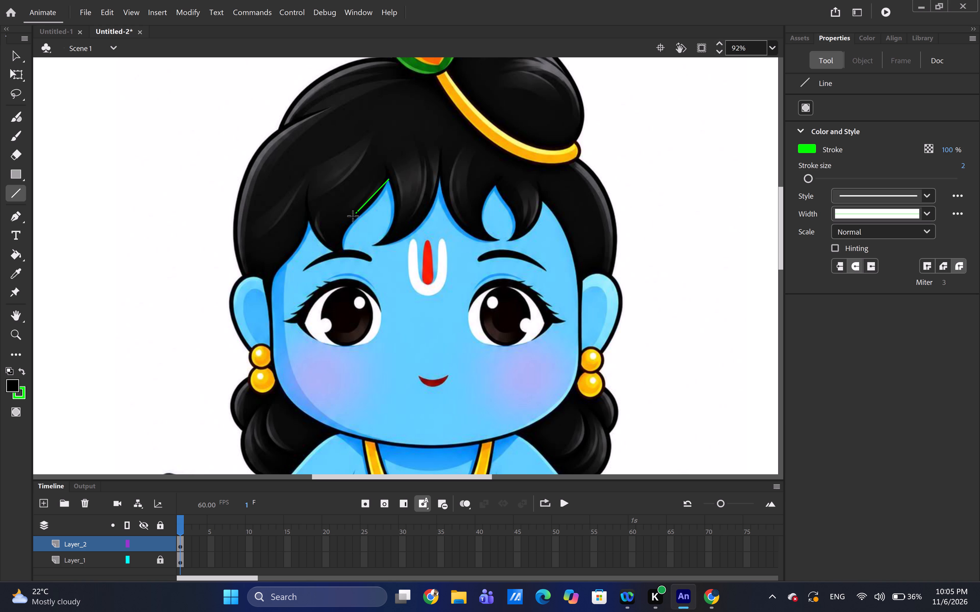
drag(353, 216, 340, 236)
drag(340, 236, 335, 244)
drag(335, 244, 338, 249)
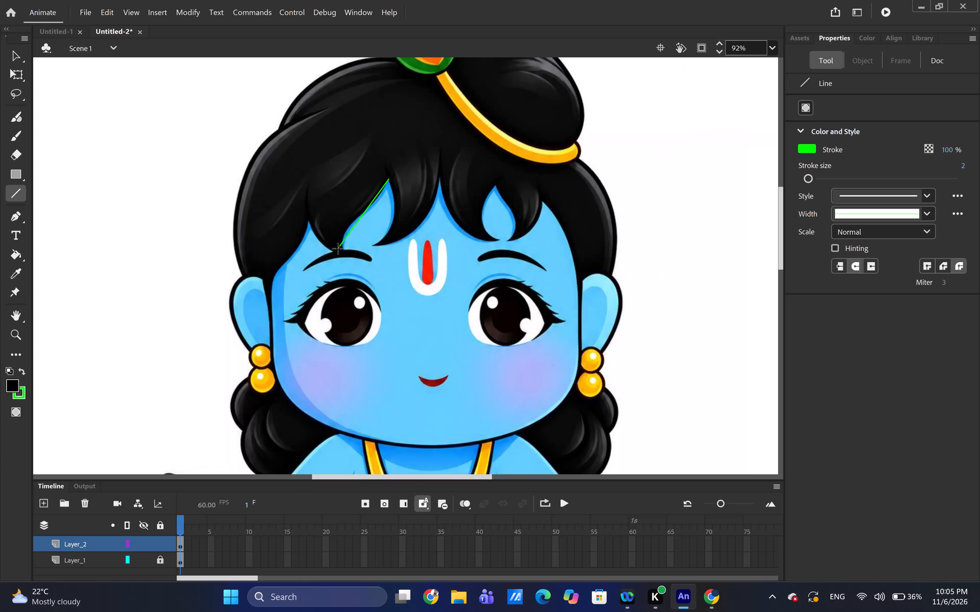
drag(338, 249, 335, 242)
drag(335, 242, 334, 247)
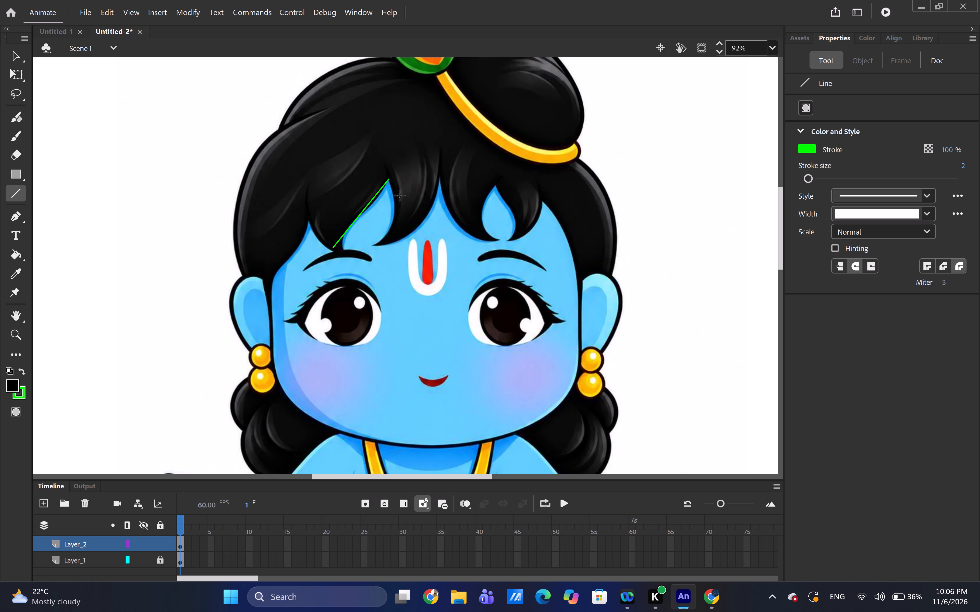
Draw straight lines from the top of the fringe gap and from the central parting, both ending at the middle hair lock's tip.
drag(389, 174, 394, 198)
drag(394, 198, 390, 239)
drag(390, 239, 381, 242)
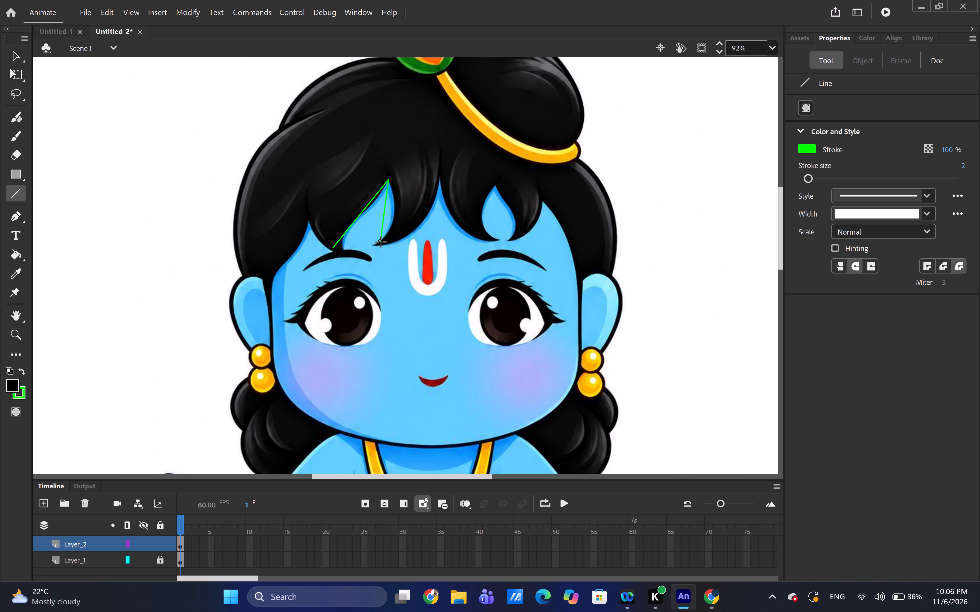
drag(440, 153, 440, 175)
drag(440, 175, 399, 237)
drag(399, 237, 390, 248)
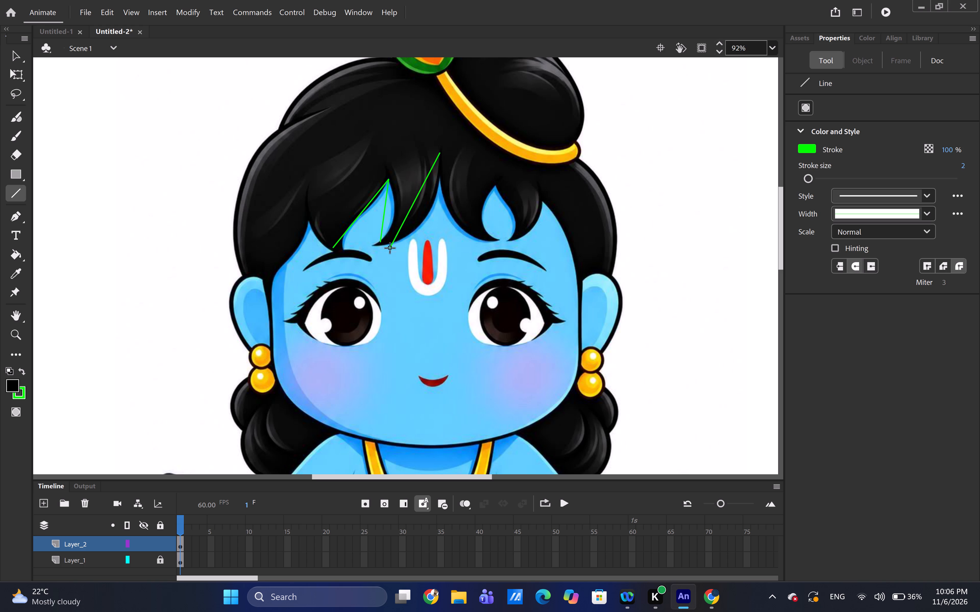
drag(390, 248, 384, 246)
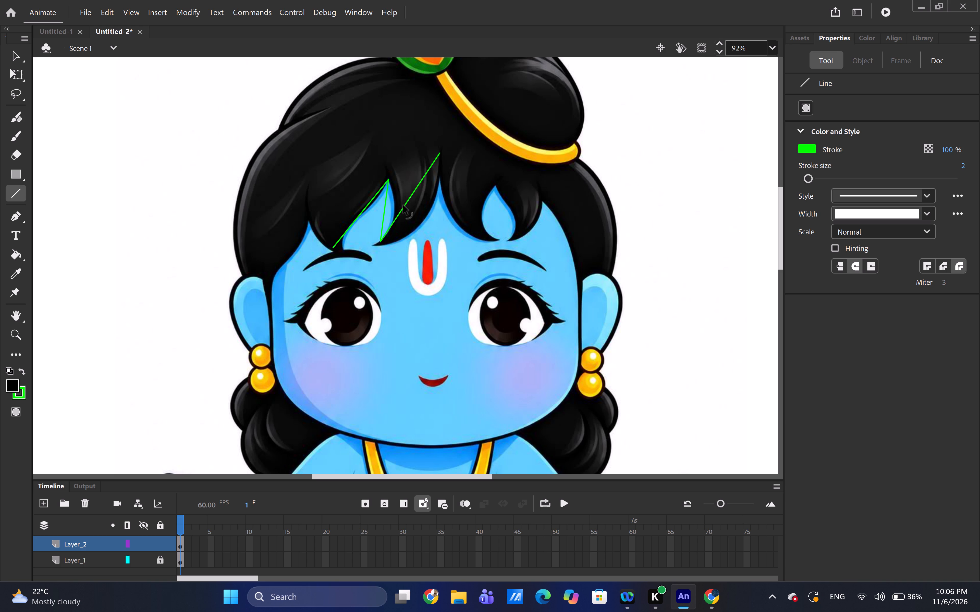
Bend the three straight fringe lines to follow the middle hair lock and the outer edge of the large gap.
ctrl+drag(403, 205, 425, 221)
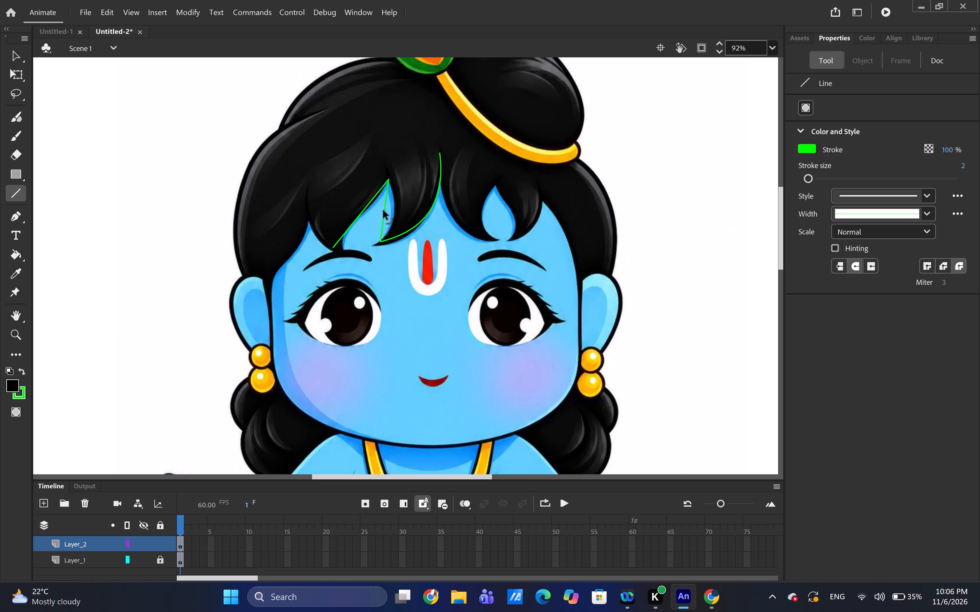
ctrl+drag(383, 210, 394, 210)
ctrl+drag(337, 239, 341, 243)
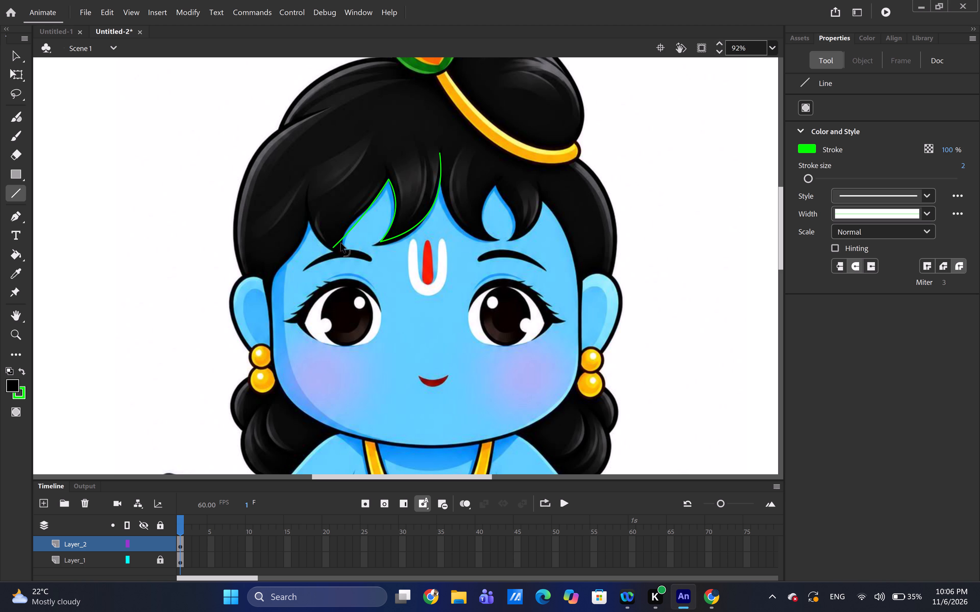
ctrl+drag(341, 243, 341, 243)
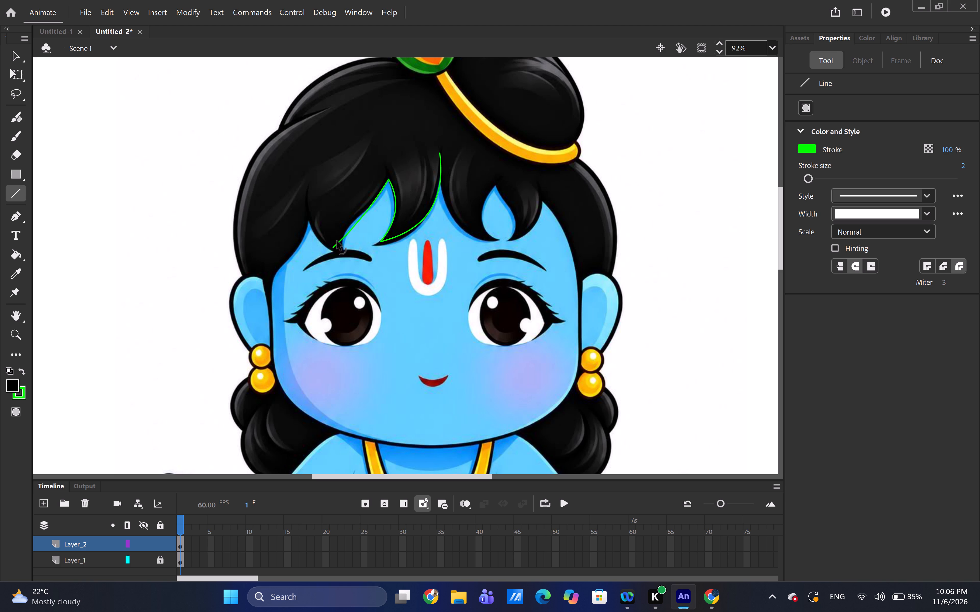
ctrl+click(337, 241)
Draw a line from the top of the image-left ear to the notch in the hair above, and bend it along the outer hair outline.
drag(241, 275, 261, 192)
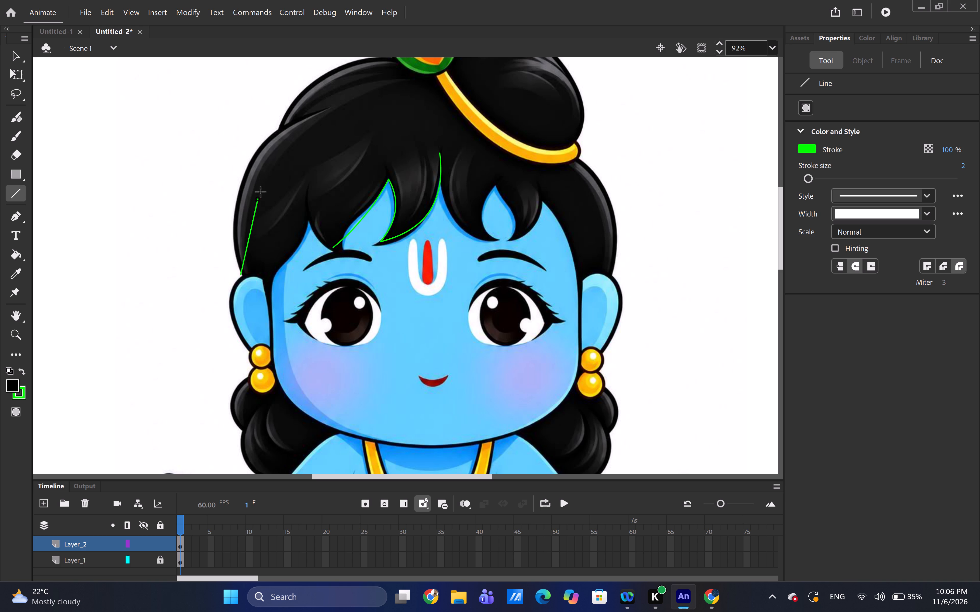
drag(261, 192, 285, 132)
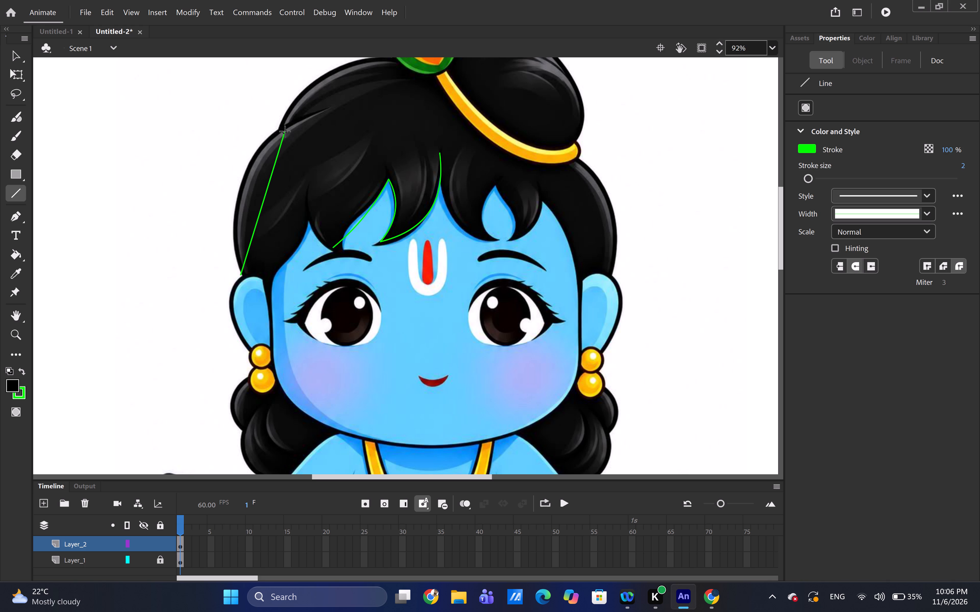
drag(285, 132, 287, 123)
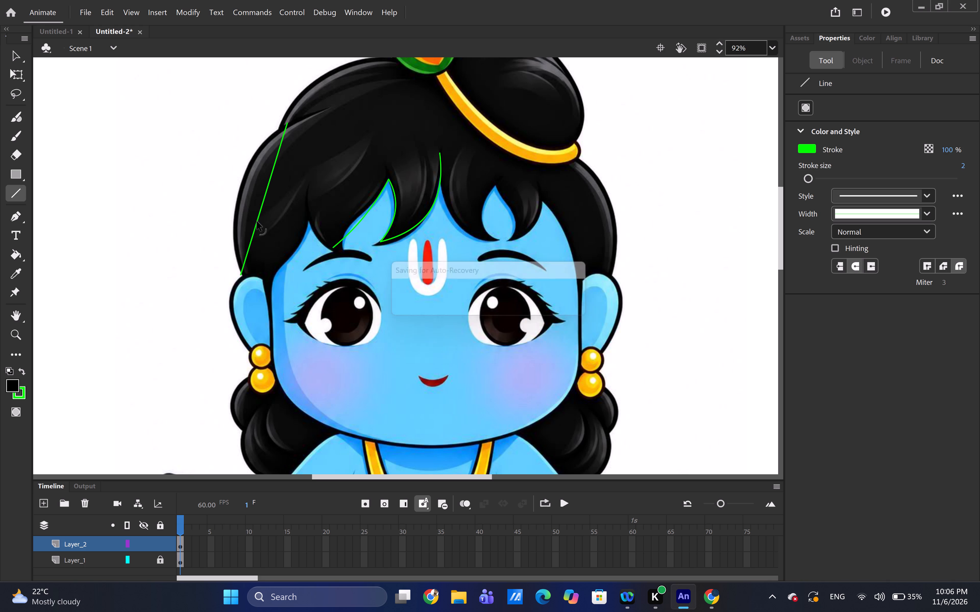
ctrl+drag(257, 222, 234, 203)
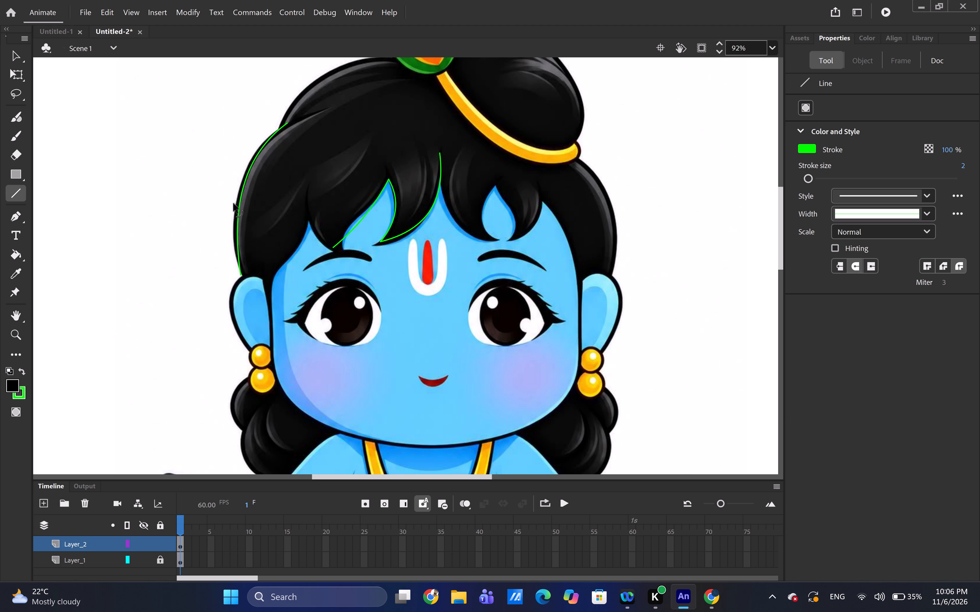
ctrl+drag(234, 203, 229, 200)
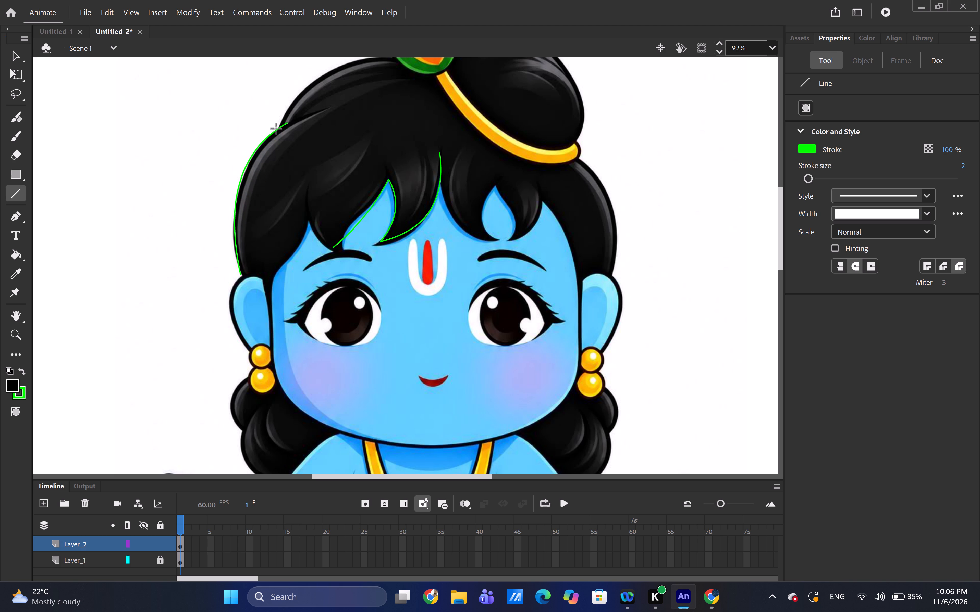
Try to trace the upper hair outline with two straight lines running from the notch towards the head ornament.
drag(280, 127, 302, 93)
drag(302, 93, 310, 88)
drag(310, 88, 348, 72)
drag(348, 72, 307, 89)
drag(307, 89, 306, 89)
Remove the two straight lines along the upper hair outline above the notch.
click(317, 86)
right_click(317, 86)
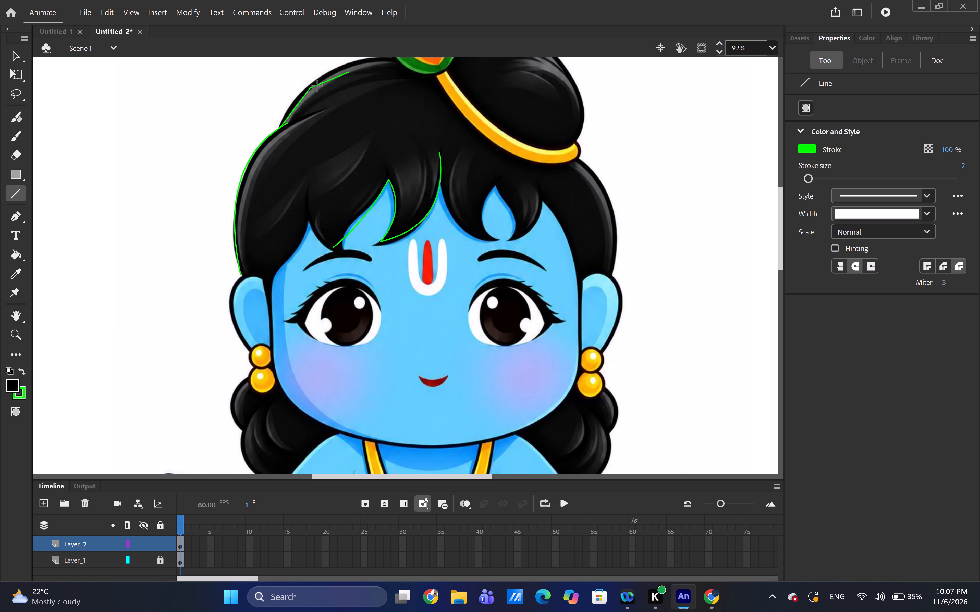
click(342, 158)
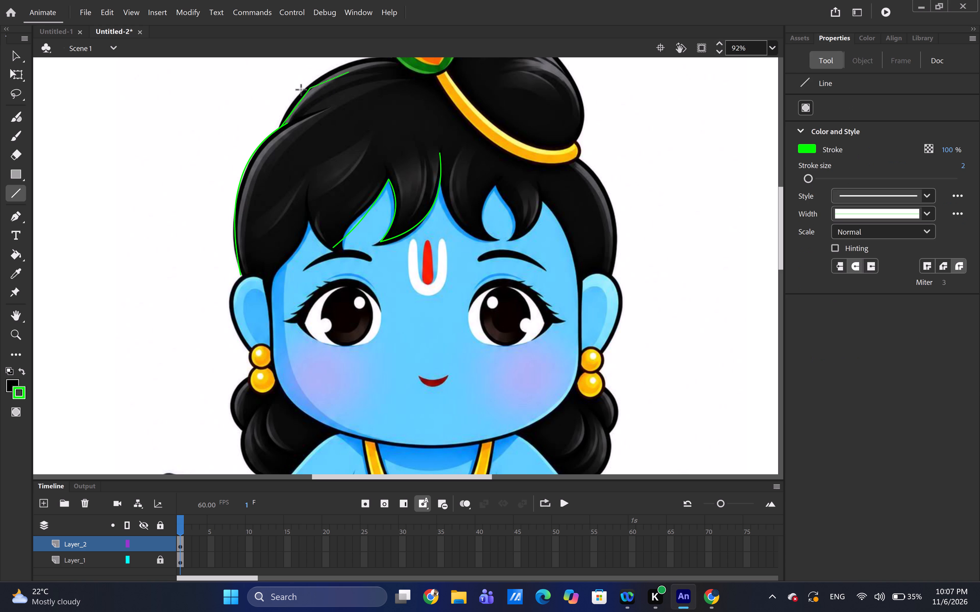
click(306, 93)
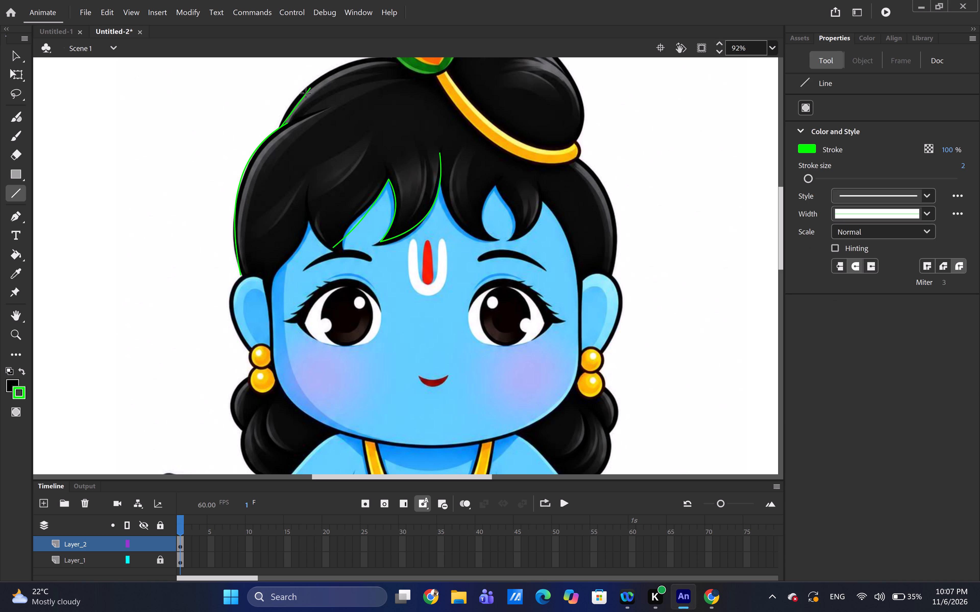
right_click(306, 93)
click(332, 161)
Draw straight lines from the central parting to the adjacent lock's lower edge and from the small fringe gap's top to its two lower ends.
drag(441, 154, 455, 198)
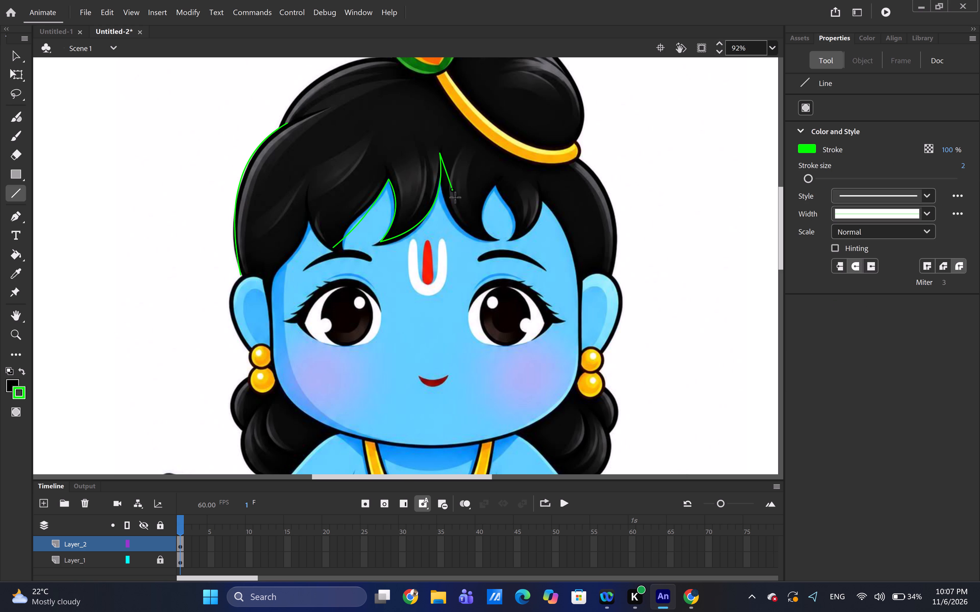
drag(455, 198, 480, 240)
click(495, 186)
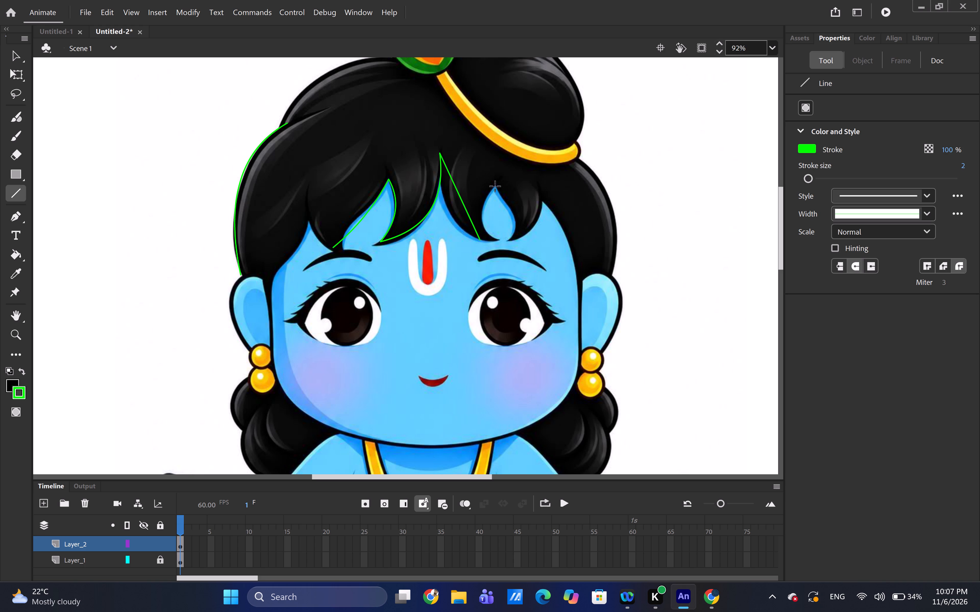
drag(495, 186, 476, 225)
drag(476, 225, 496, 238)
drag(496, 238, 497, 238)
drag(497, 187, 507, 240)
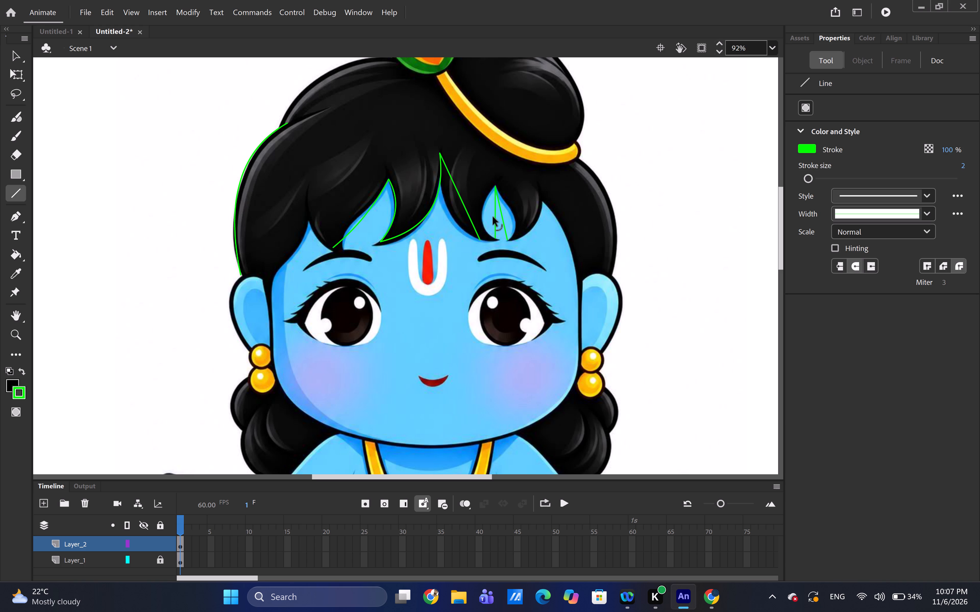
Bend the small fringe gap's two lines outward to match its teardrop shape.
ctrl+drag(493, 217, 479, 214)
ctrl+drag(479, 214, 479, 219)
ctrl+drag(502, 219, 509, 219)
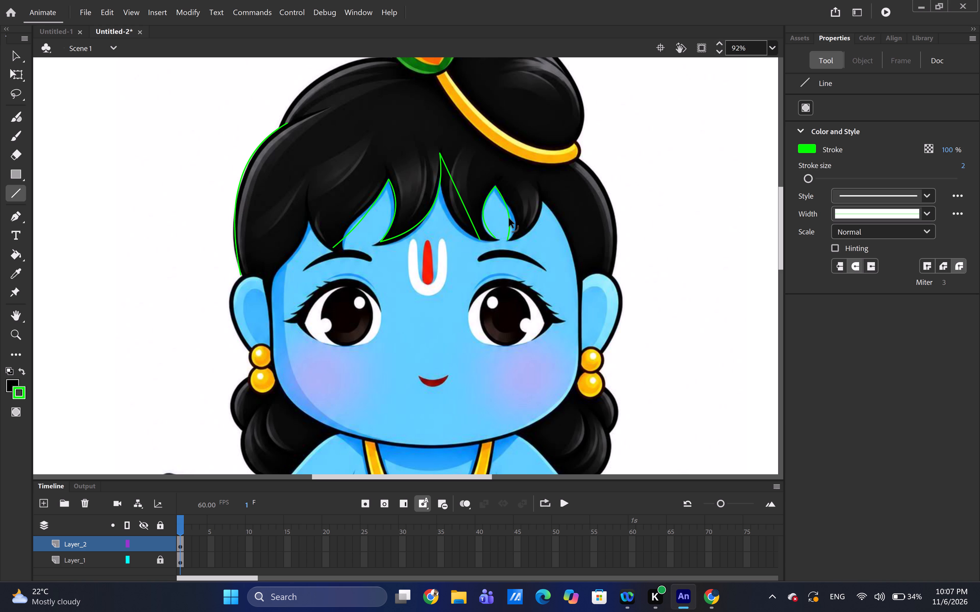
ctrl+drag(509, 219, 518, 222)
ctrl+drag(518, 222, 518, 221)
Bend the straight line from the central parting to follow the adjacent hair lock's lower edge.
ctrl+drag(462, 200, 448, 208)
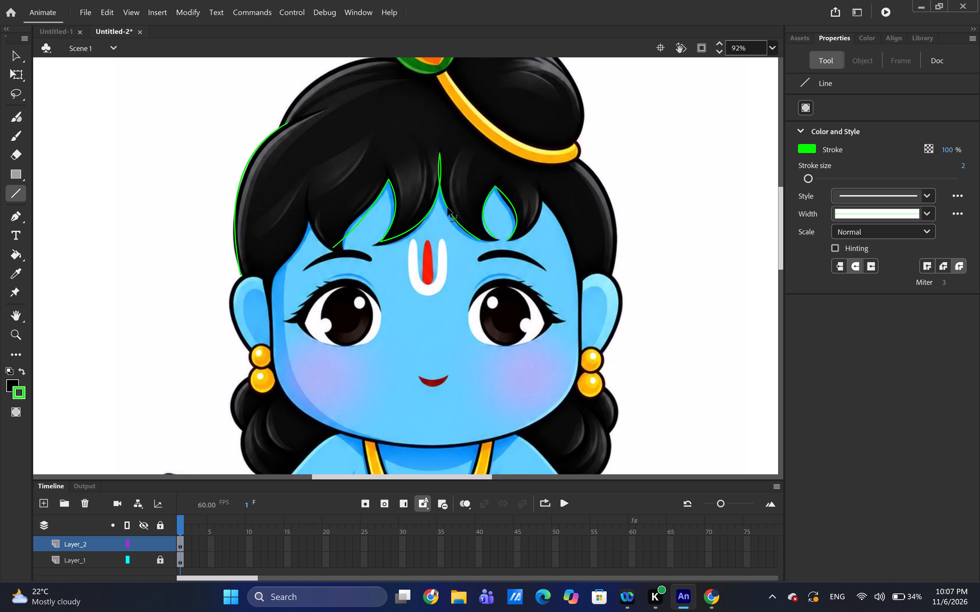
ctrl+drag(448, 208, 451, 212)
ctrl+drag(451, 212, 453, 215)
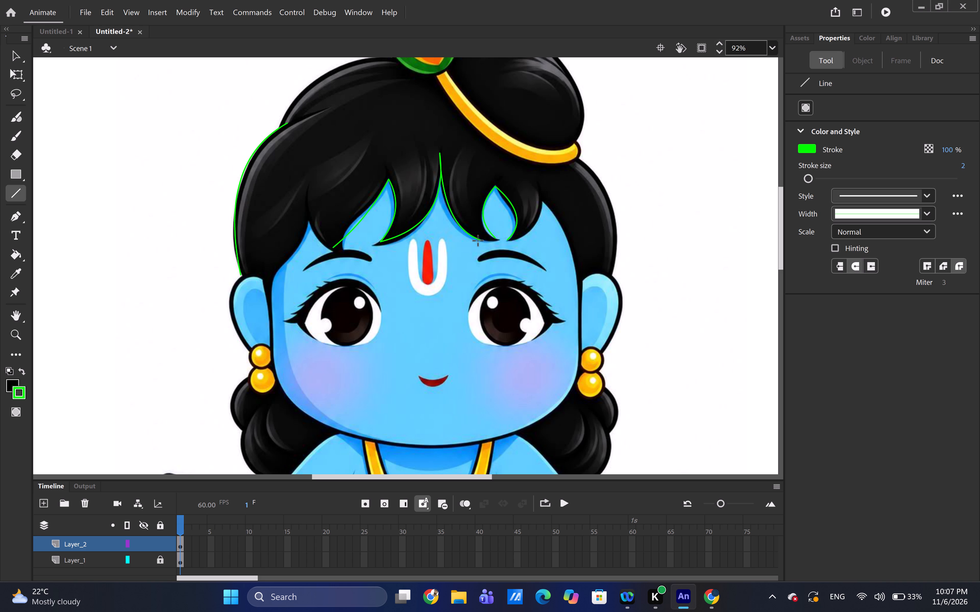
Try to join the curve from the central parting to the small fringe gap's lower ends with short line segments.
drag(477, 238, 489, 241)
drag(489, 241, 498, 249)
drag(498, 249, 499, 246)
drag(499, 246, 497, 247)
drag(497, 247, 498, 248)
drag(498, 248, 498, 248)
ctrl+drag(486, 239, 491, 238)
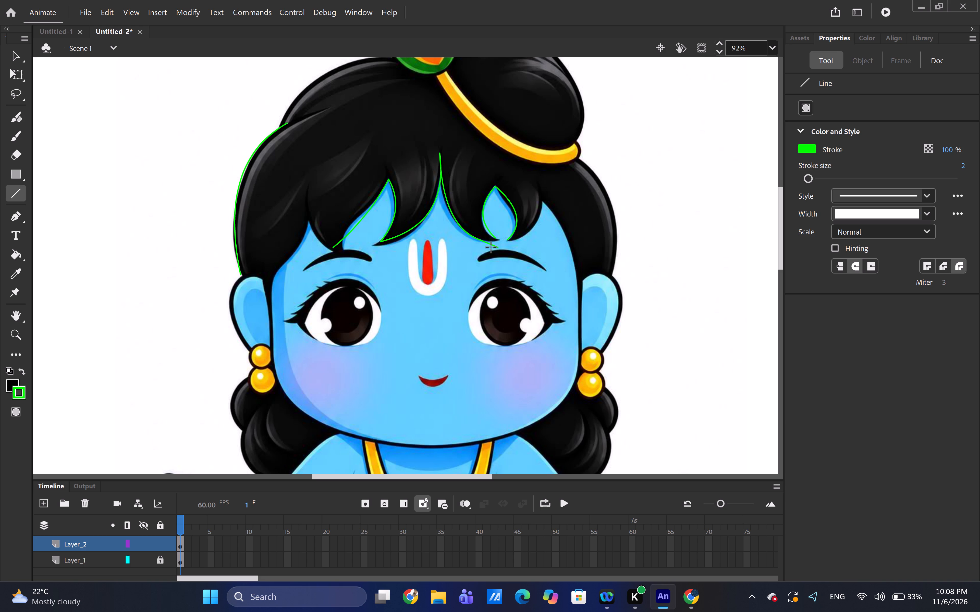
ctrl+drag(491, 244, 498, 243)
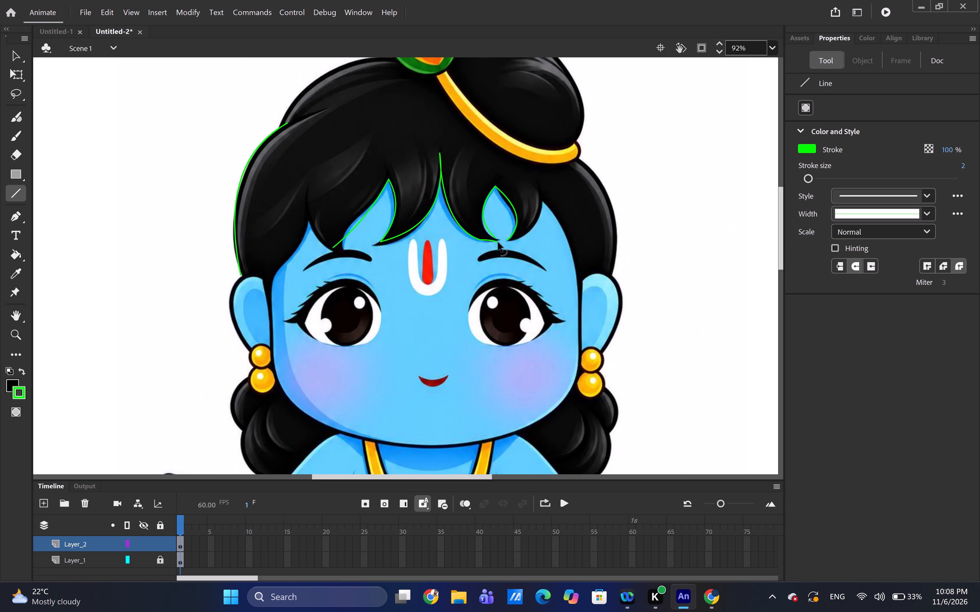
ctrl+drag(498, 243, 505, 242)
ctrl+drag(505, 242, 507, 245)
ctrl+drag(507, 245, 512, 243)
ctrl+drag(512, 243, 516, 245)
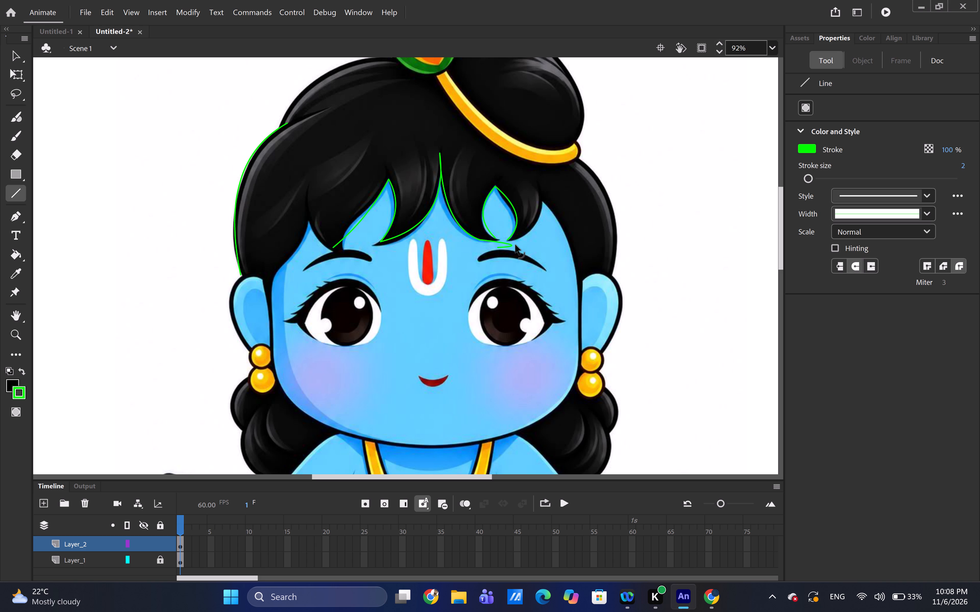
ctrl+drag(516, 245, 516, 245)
Delete the stray short segment below the small fringe gap and the curve from the central parting along the adjacent lock's edge.
click(510, 244)
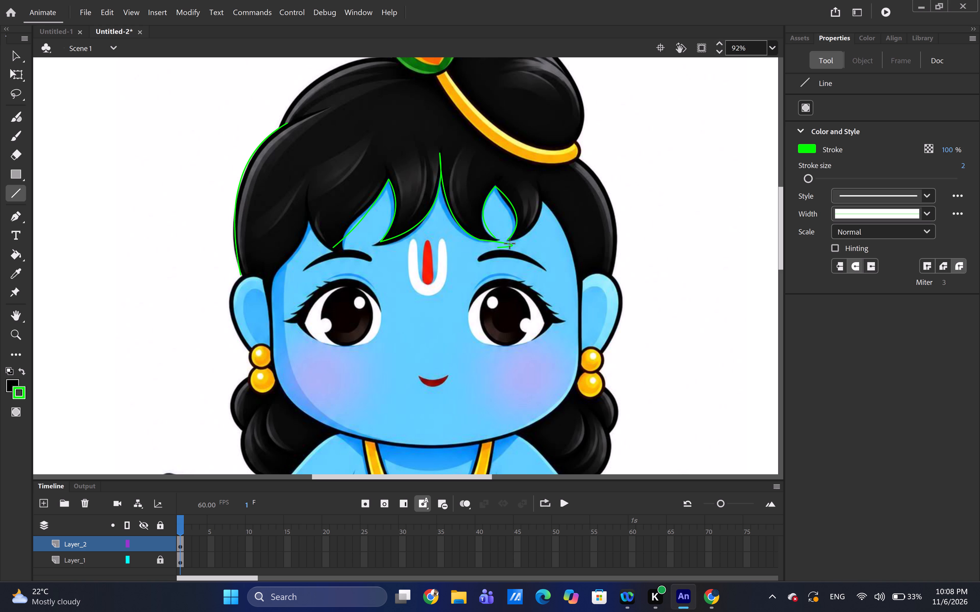
right_click(510, 244)
click(542, 313)
right_click(454, 214)
click(501, 289)
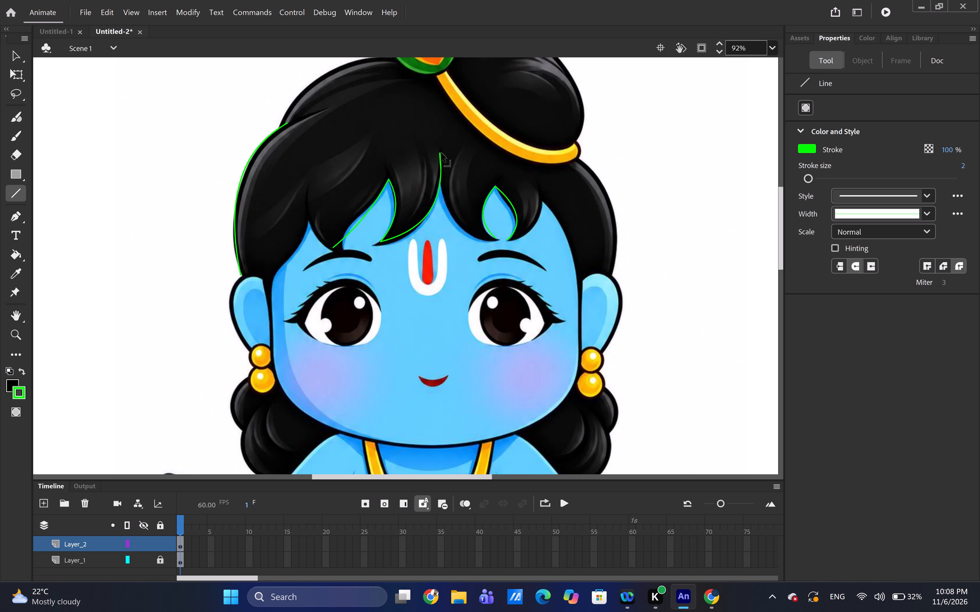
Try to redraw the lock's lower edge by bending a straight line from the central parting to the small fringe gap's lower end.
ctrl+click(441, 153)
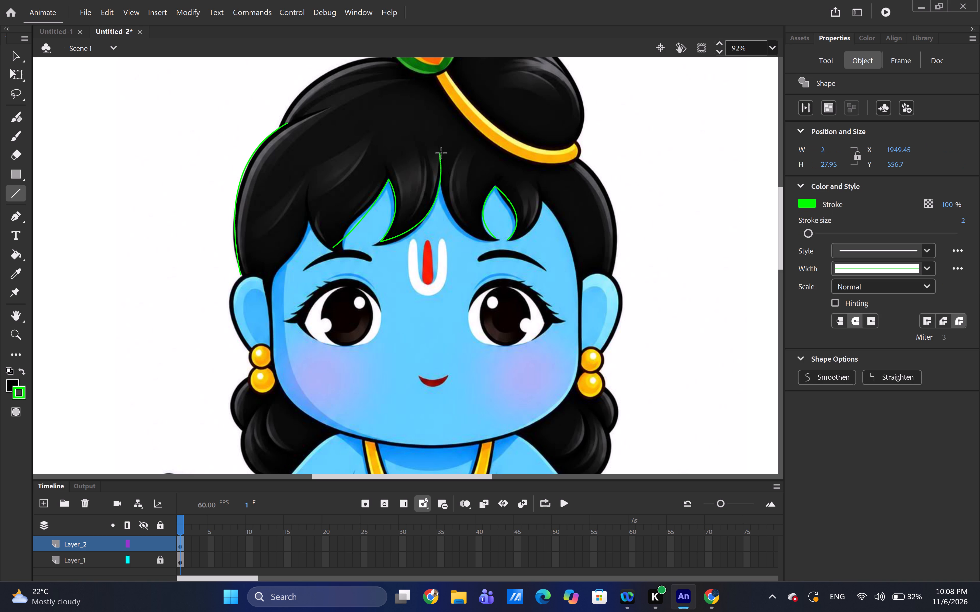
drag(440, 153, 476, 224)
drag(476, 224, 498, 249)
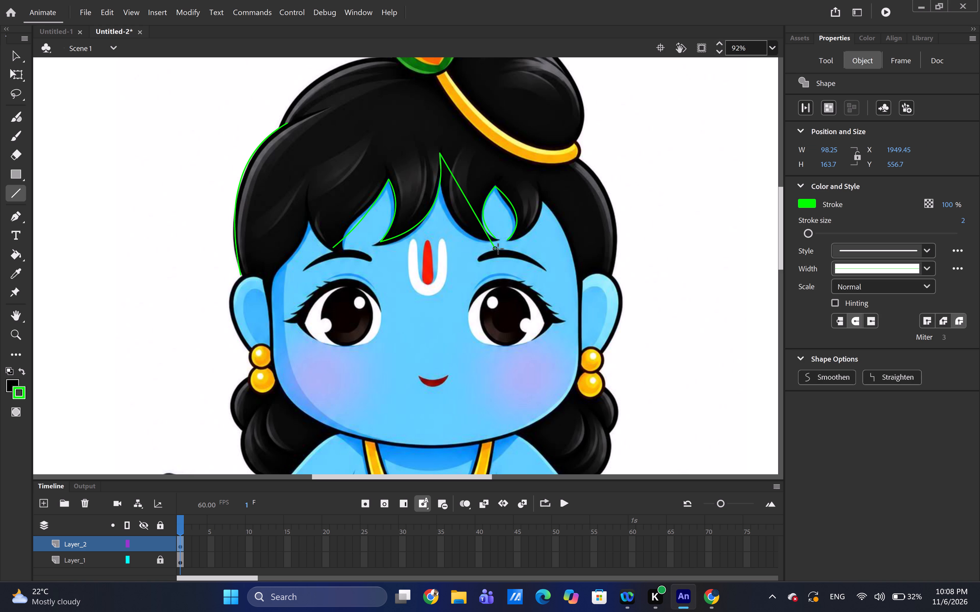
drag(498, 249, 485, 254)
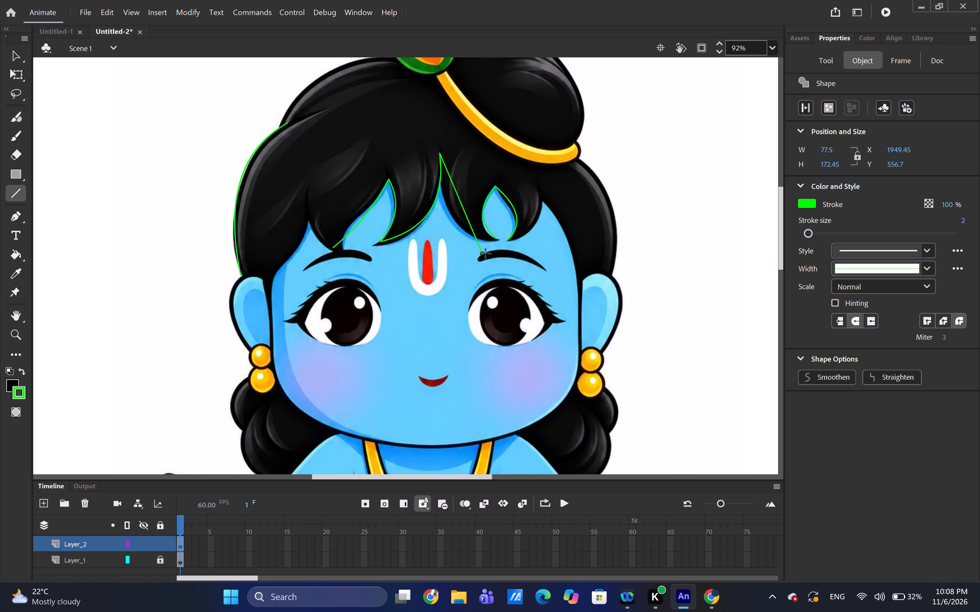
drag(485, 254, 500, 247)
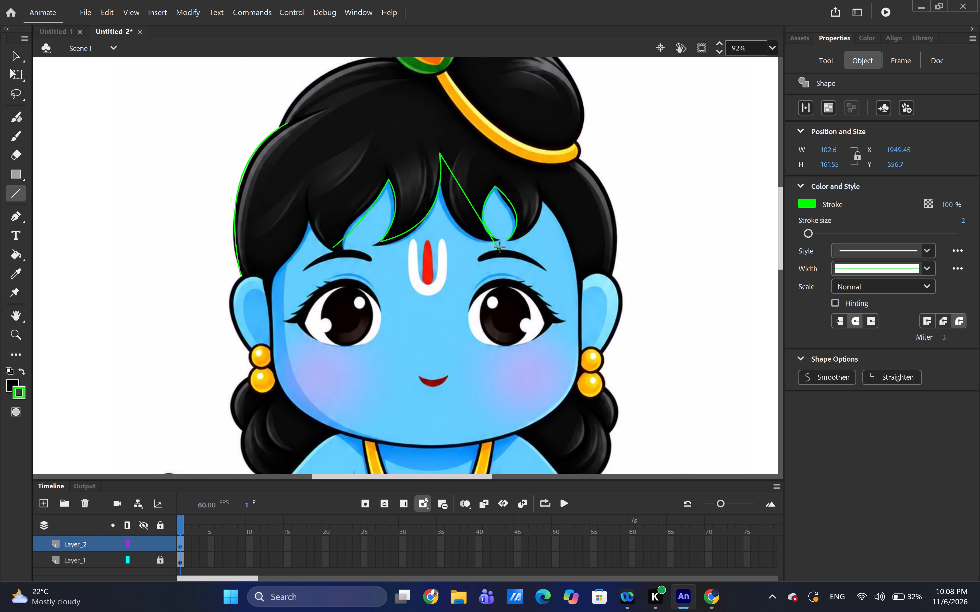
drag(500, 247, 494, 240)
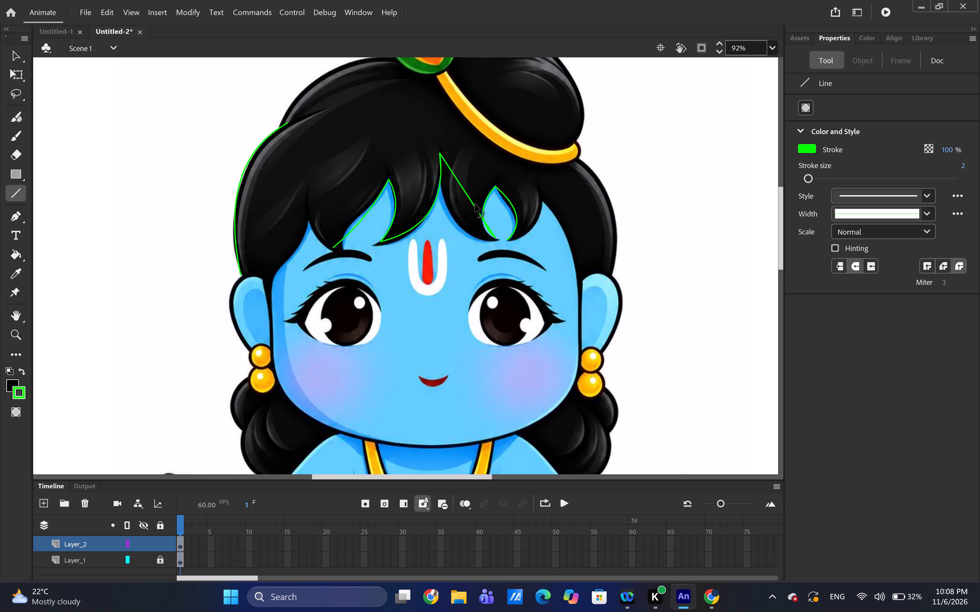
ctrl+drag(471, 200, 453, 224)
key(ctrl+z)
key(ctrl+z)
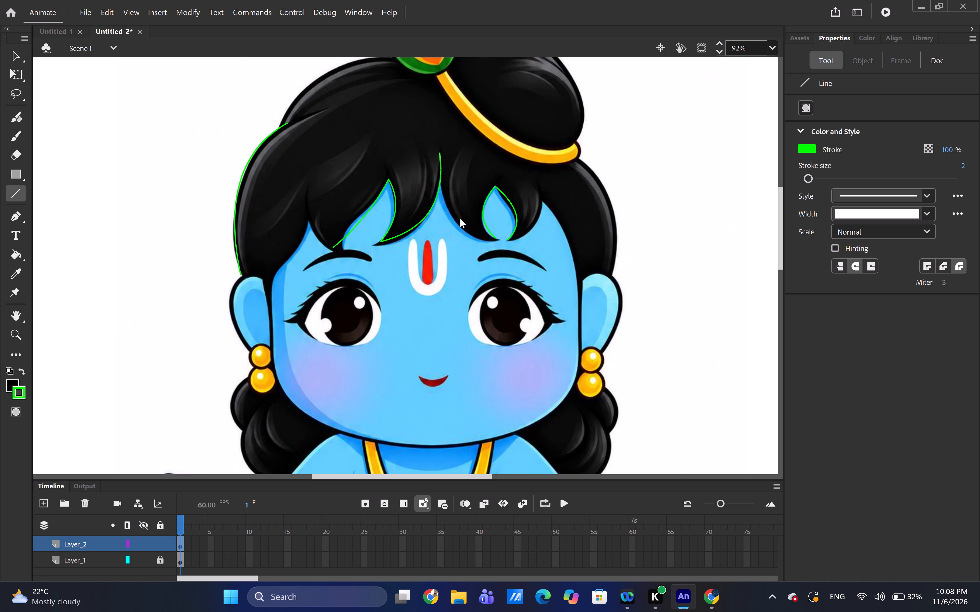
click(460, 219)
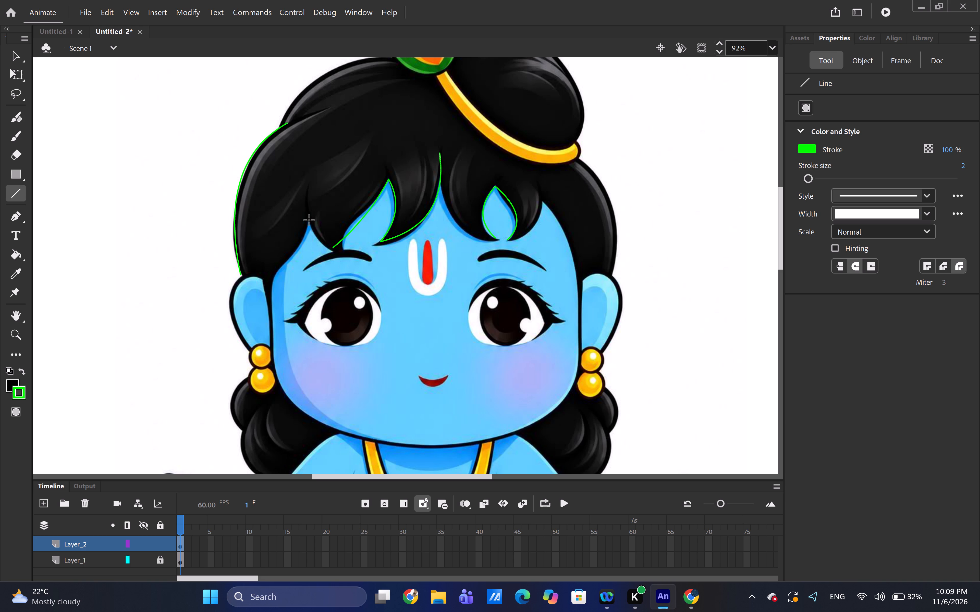
Draw a line about 66 by 117 px from the side fringe notch to the ear's inner top and bend it along the hairline.
drag(308, 216, 289, 257)
drag(289, 257, 271, 279)
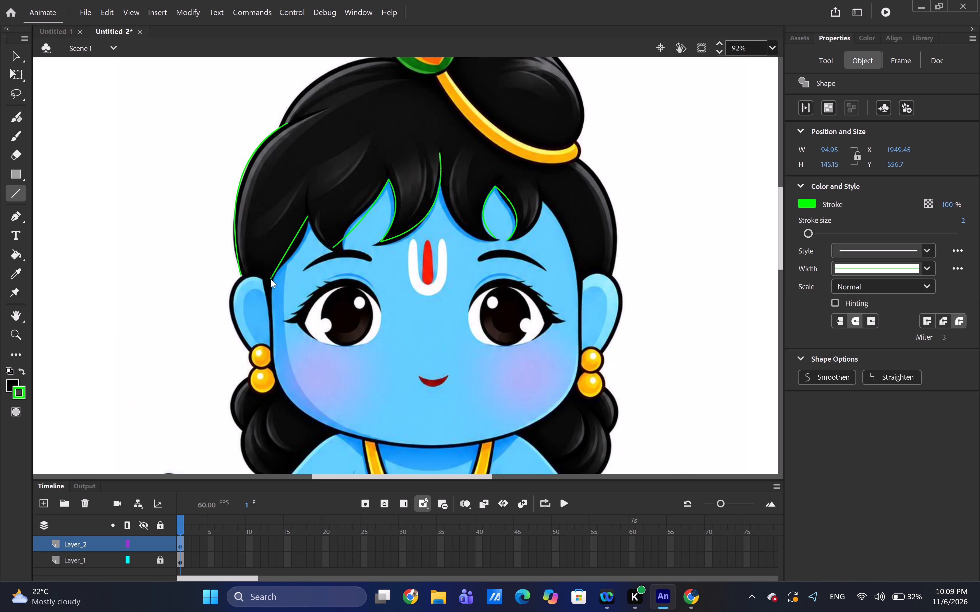
drag(271, 279, 269, 284)
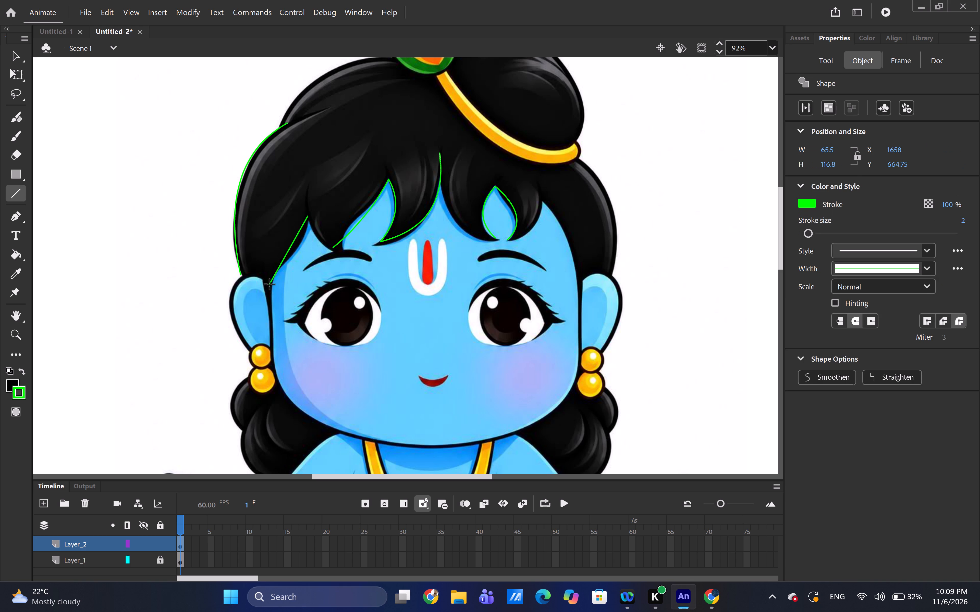
ctrl+drag(287, 250, 294, 256)
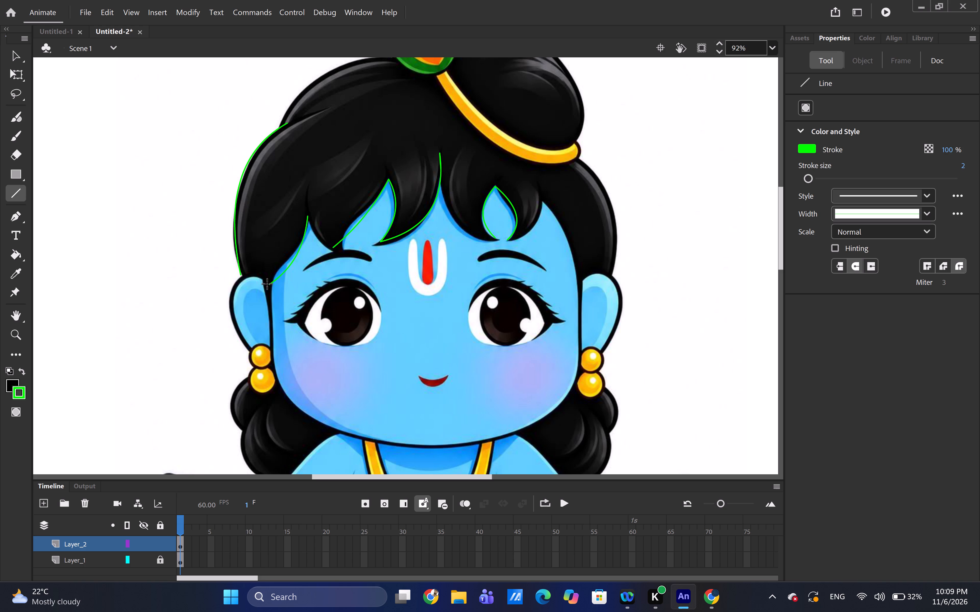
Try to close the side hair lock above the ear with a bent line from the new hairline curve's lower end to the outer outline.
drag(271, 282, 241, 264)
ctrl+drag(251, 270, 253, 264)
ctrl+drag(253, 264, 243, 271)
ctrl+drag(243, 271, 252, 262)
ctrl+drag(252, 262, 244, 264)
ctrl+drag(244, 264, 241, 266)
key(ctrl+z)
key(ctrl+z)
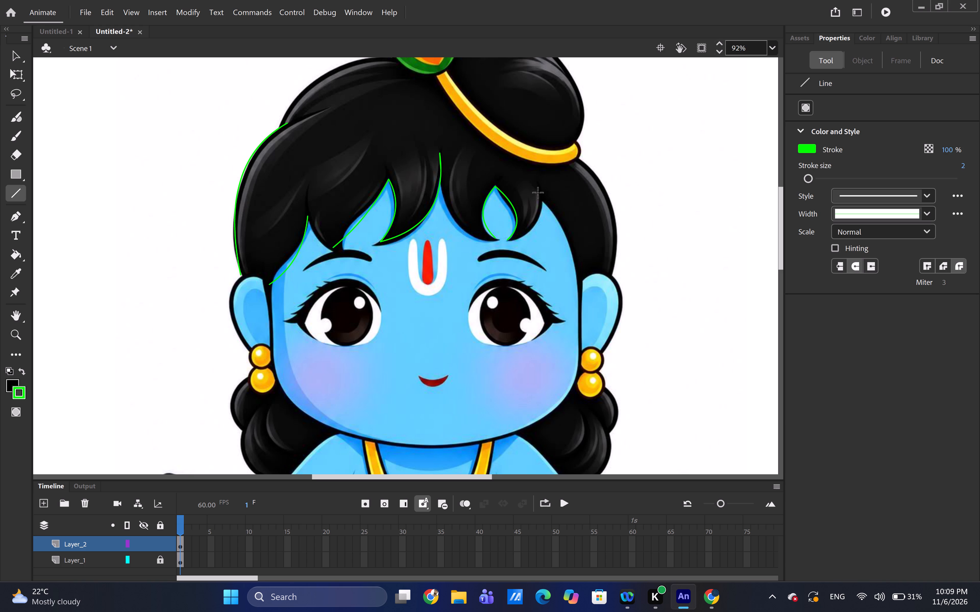
Draw a short, nearly vertical line at the fringe notch to the right of the small fringe gap.
drag(537, 193, 539, 210)
click(539, 210)
Draw a line from the central parting to just below the small fringe gap and bend it along the adjacent lock's lower edge.
drag(439, 154, 468, 229)
drag(468, 229, 482, 239)
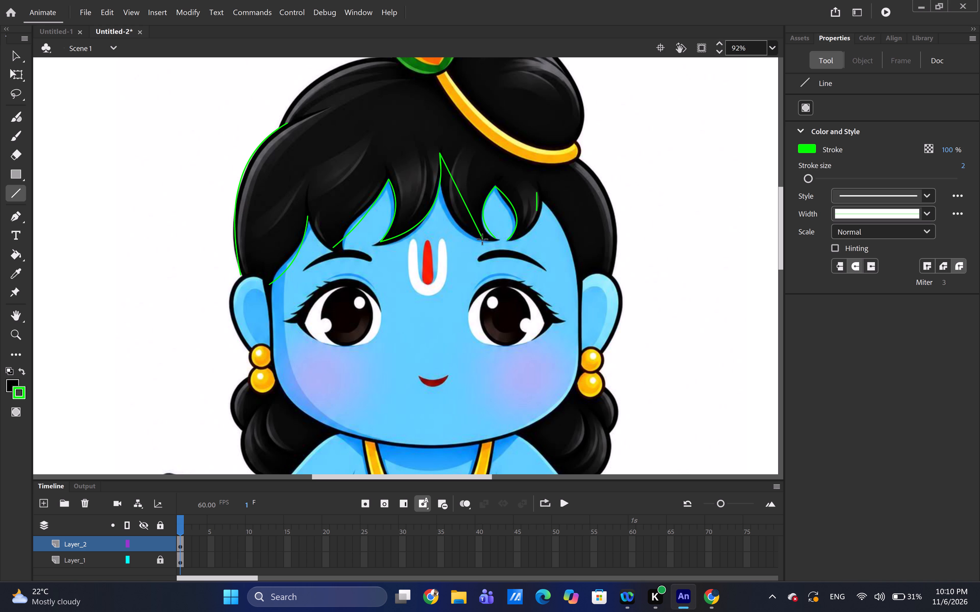
drag(482, 239, 490, 247)
ctrl+click(461, 183)
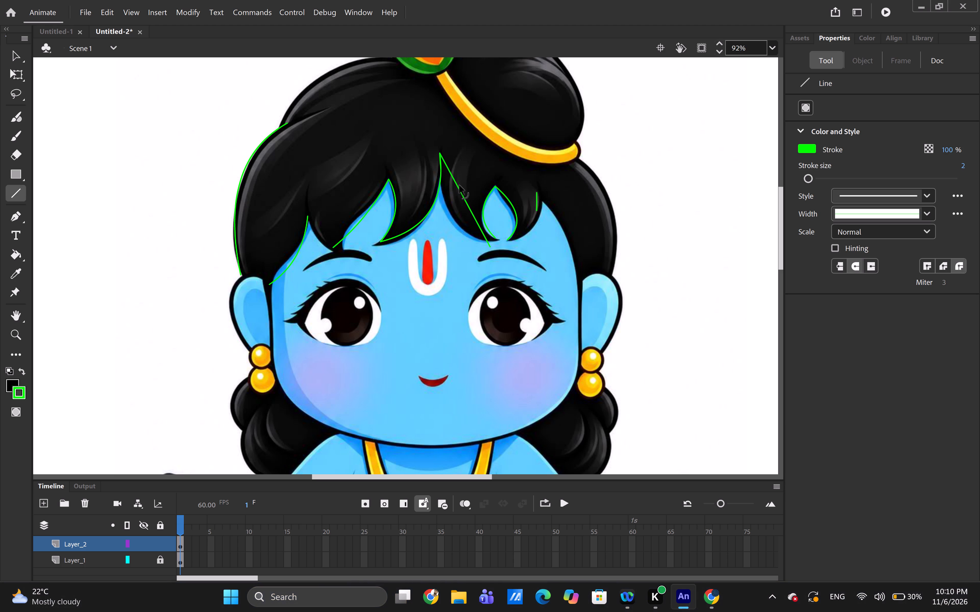
ctrl+drag(459, 185, 443, 206)
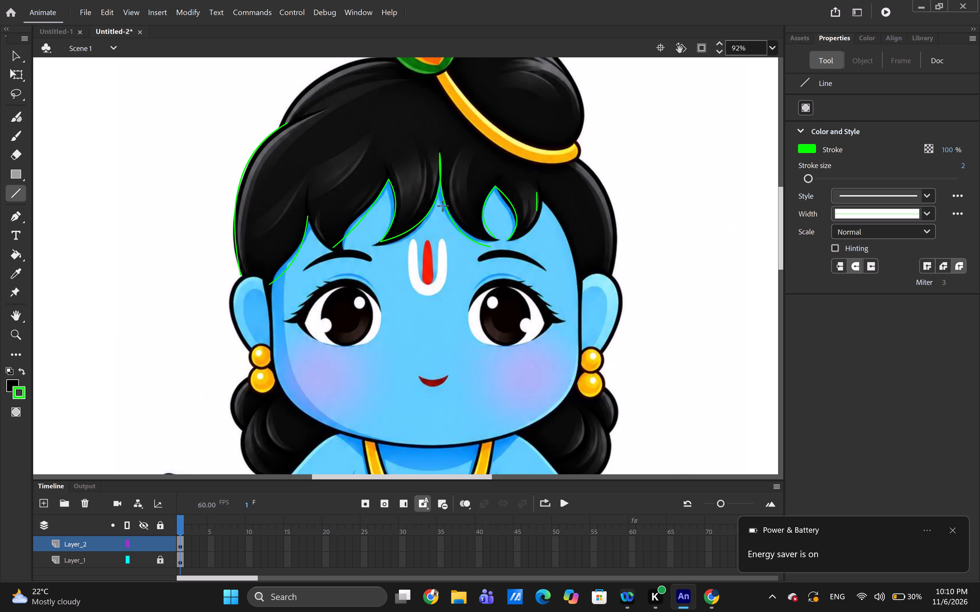
Reposition the lower end of the new parting curve so it meets the small fringe gap's lower left end.
key(v)
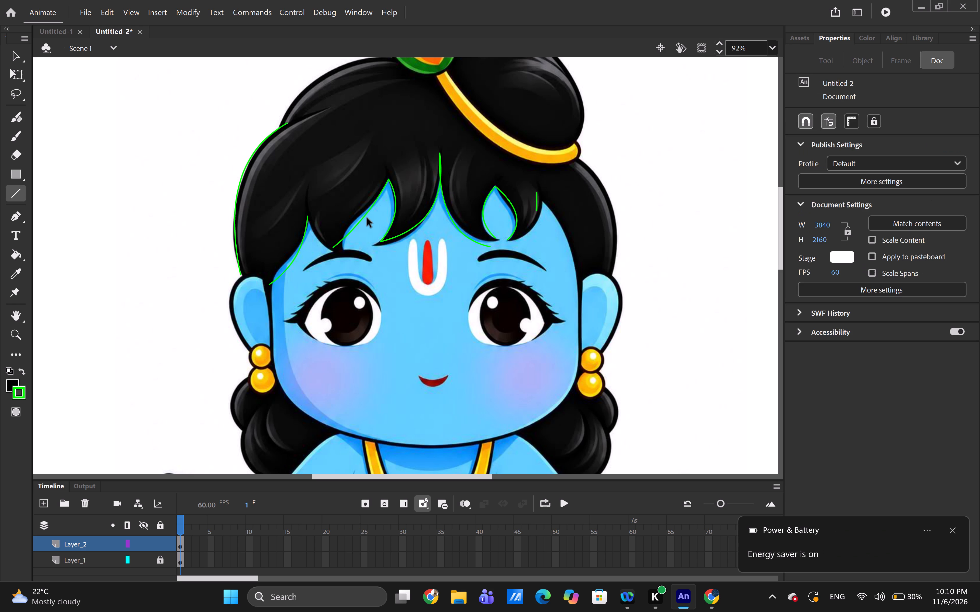
ctrl+scroll(367, 218, up, 2)
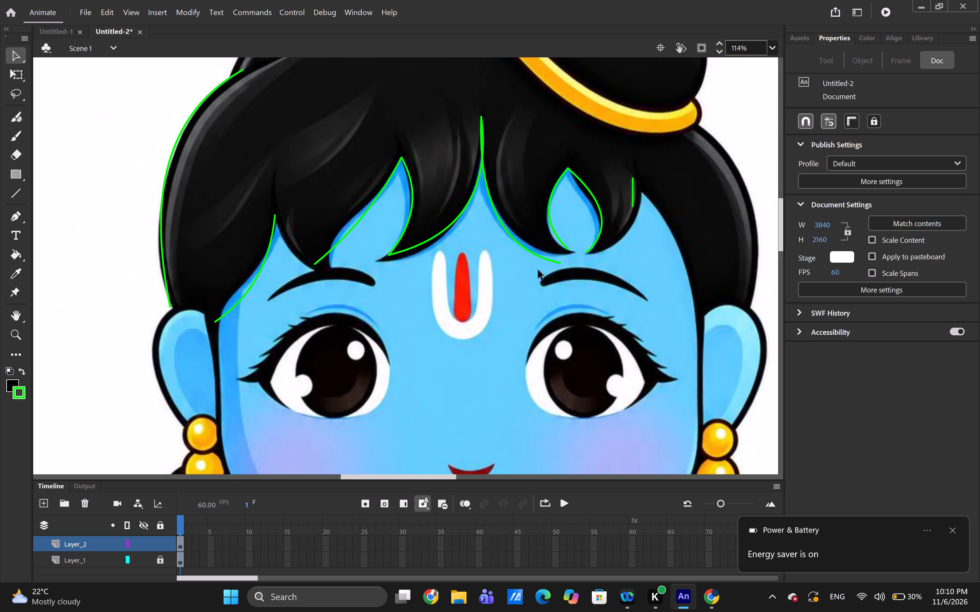
drag(538, 254, 545, 253)
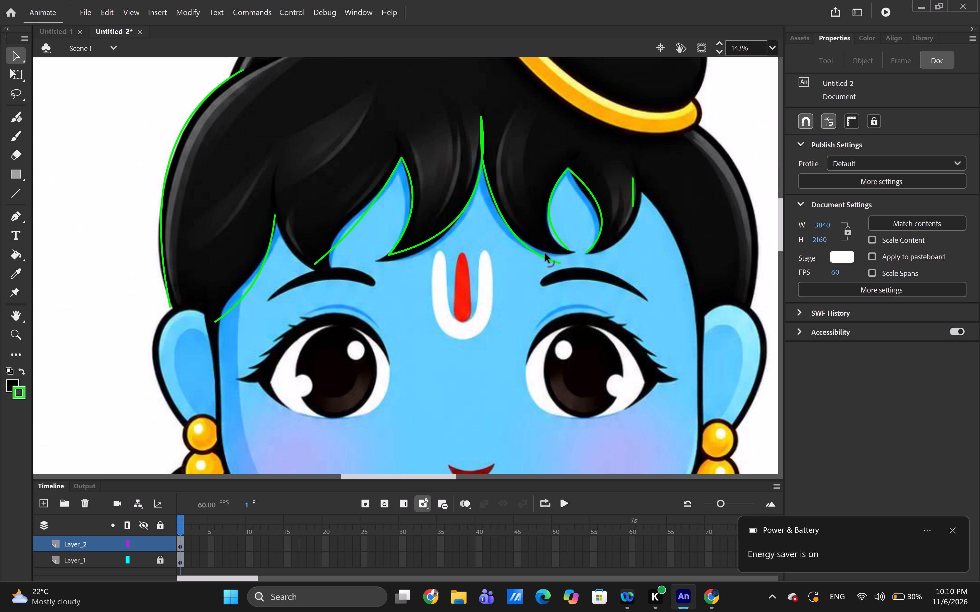
drag(545, 253, 538, 243)
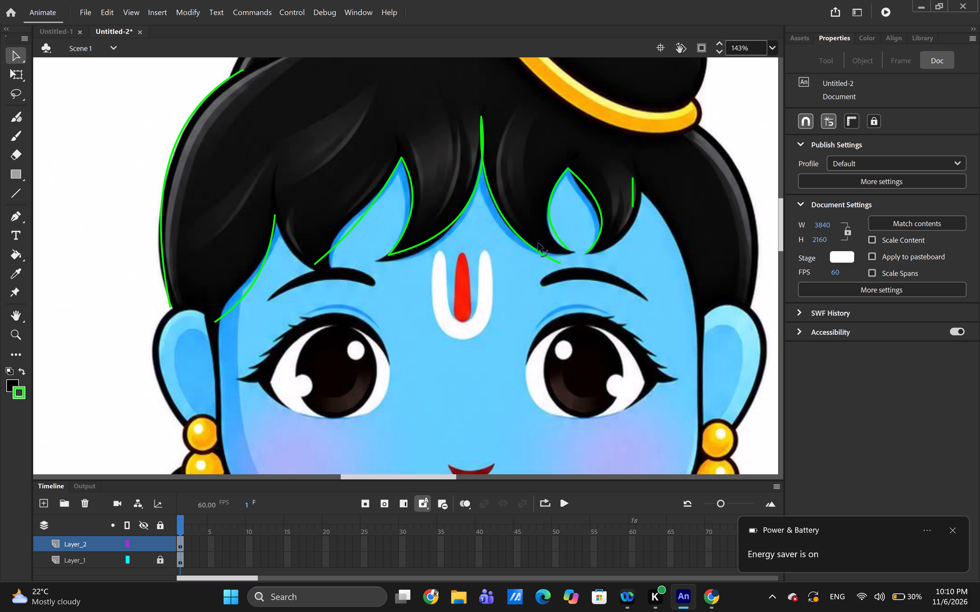
drag(538, 243, 537, 239)
ctrl+drag(545, 253, 559, 252)
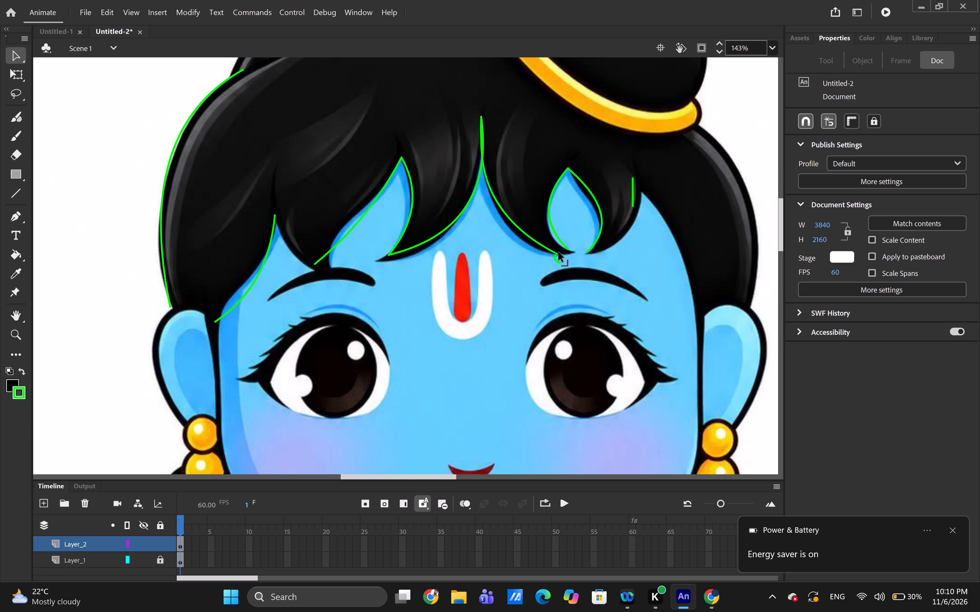
ctrl+drag(559, 252, 569, 257)
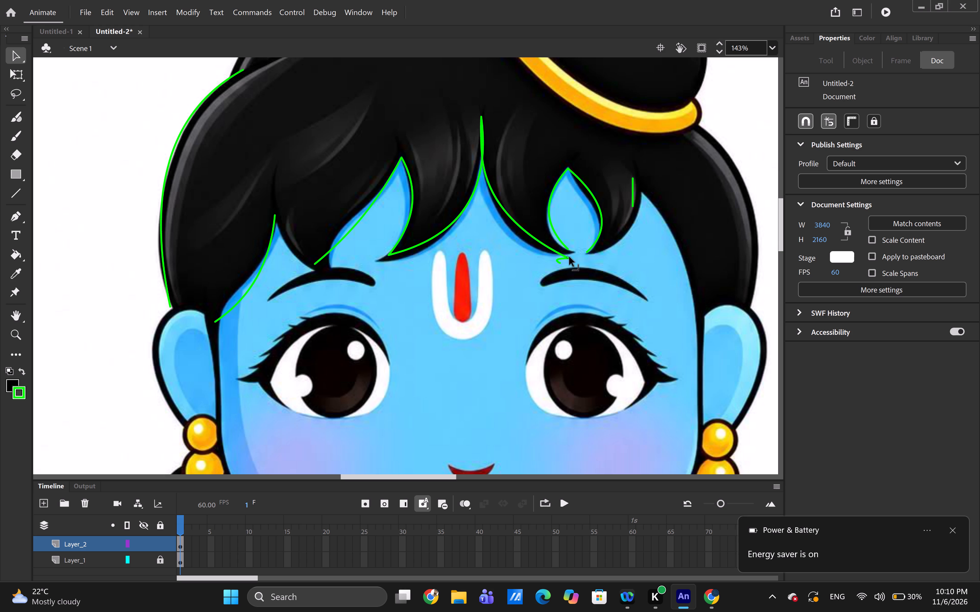
ctrl+drag(569, 257, 558, 253)
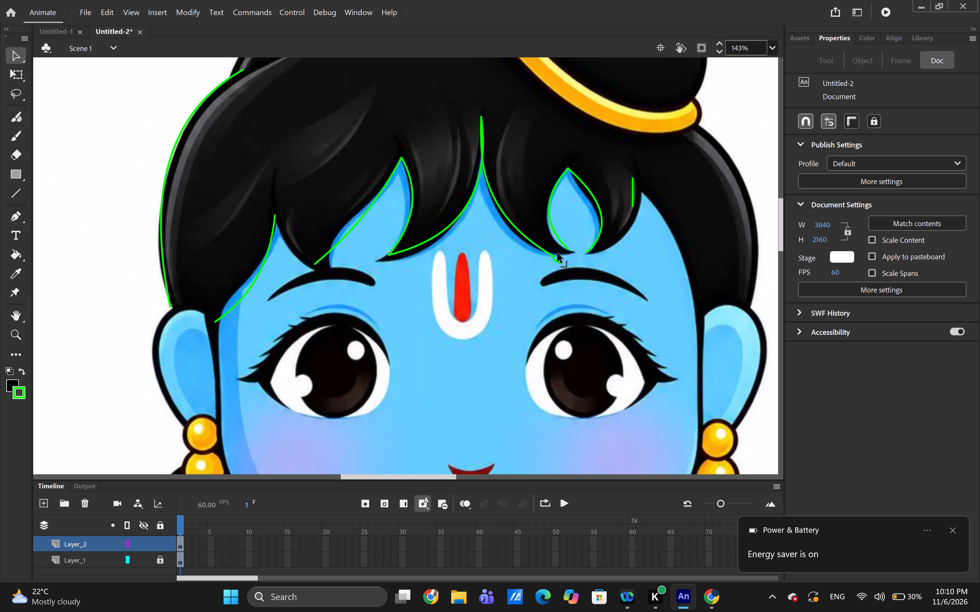
ctrl+drag(558, 253, 562, 259)
ctrl+drag(562, 259, 571, 252)
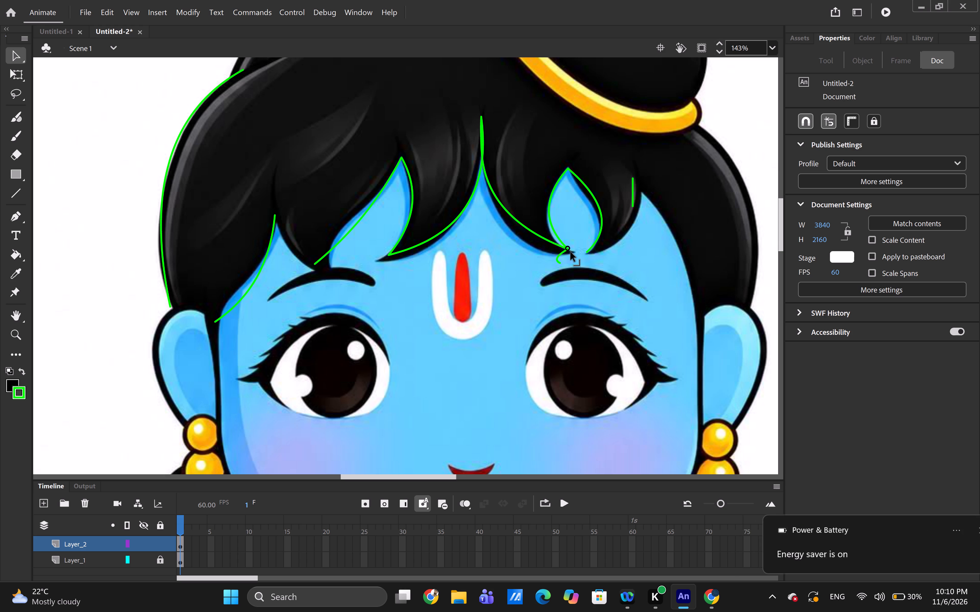
ctrl+drag(571, 252, 569, 253)
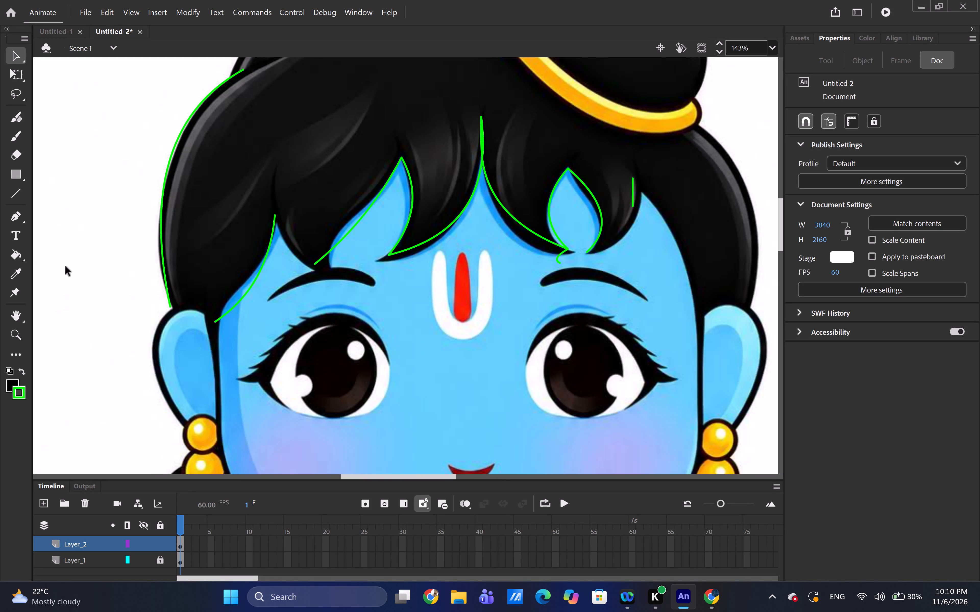
Cut the stray hook-shaped segment just below the small fringe gap's lower left end.
click(9, 197)
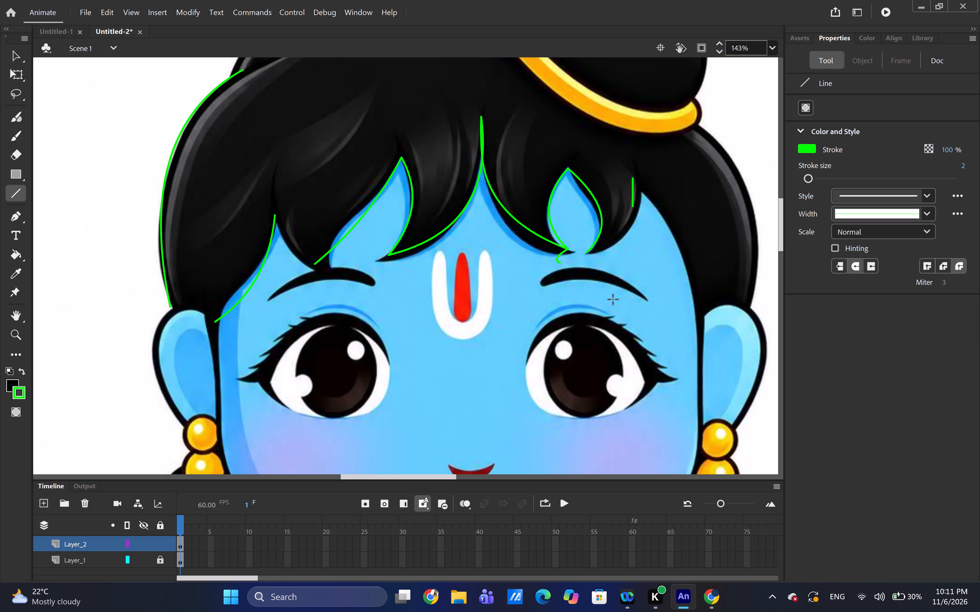
click(559, 255)
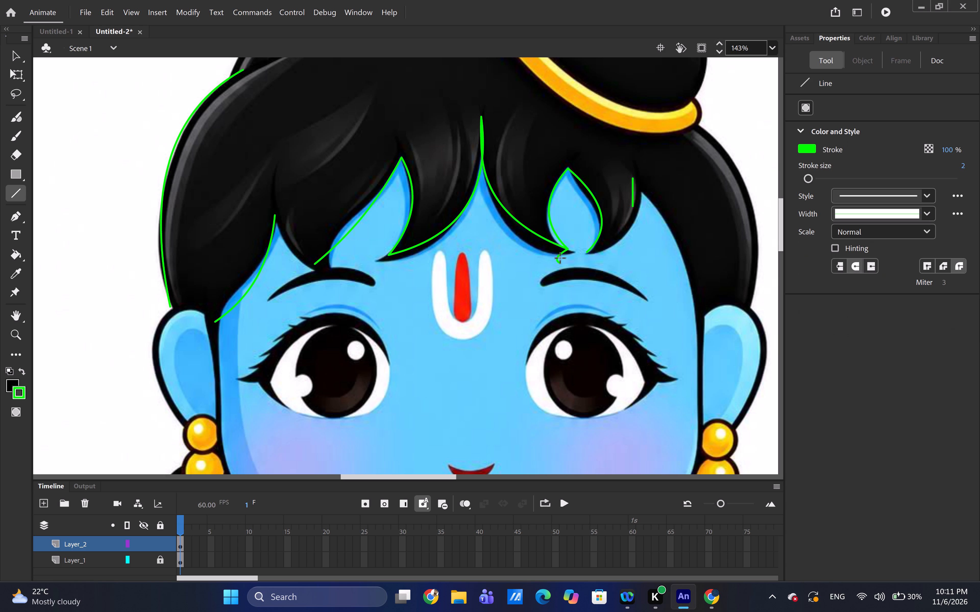
right_click(559, 254)
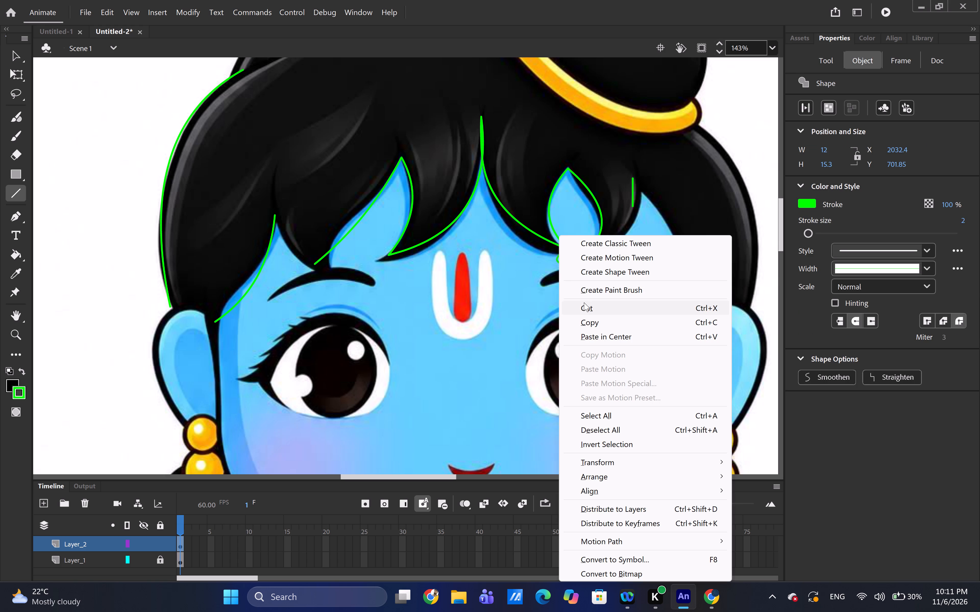
click(584, 304)
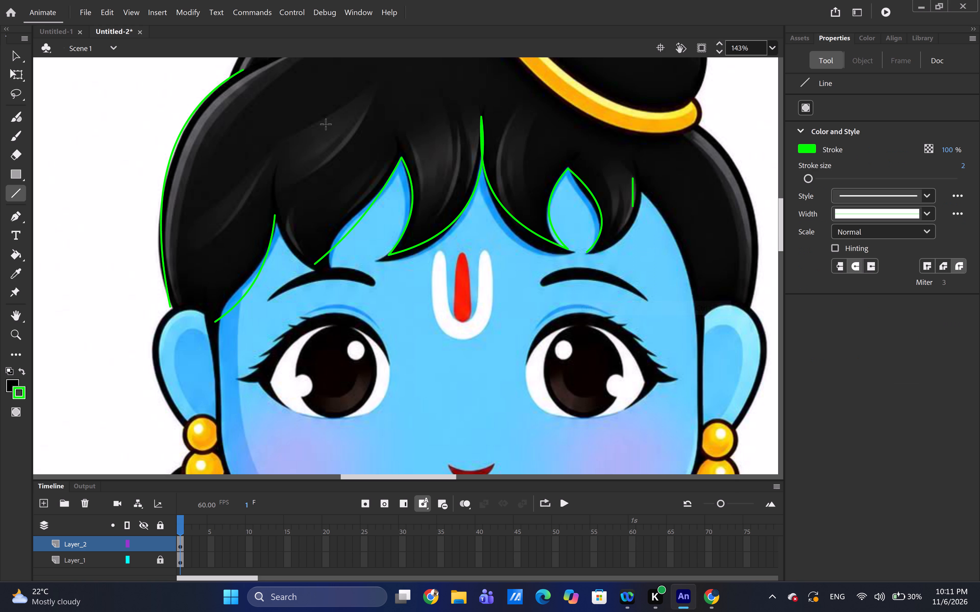
Replace the curve on the larger fringe gap's left edge with a straight line from the gap's peak to the adjacent lock's tip.
click(372, 203)
right_click(372, 203)
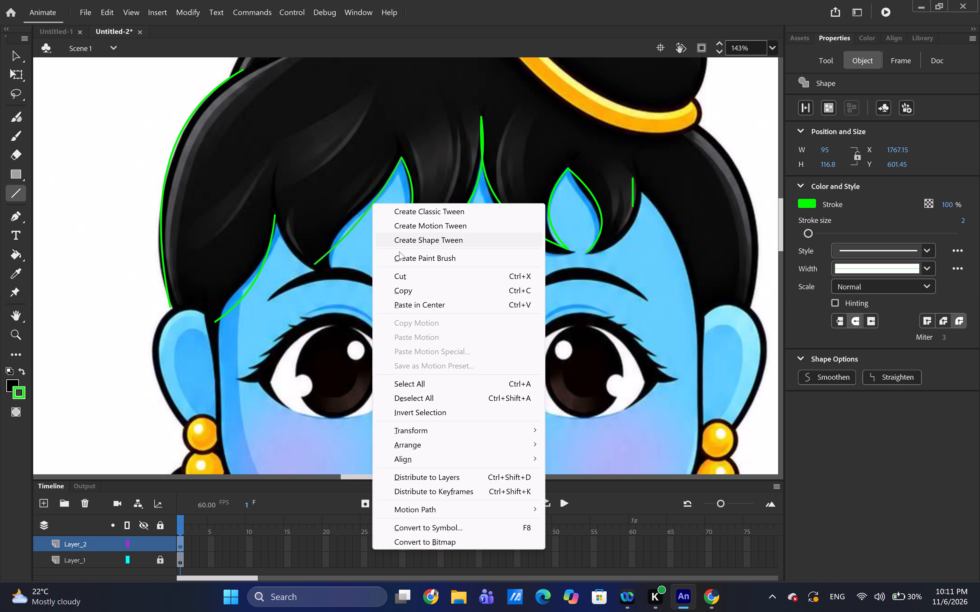
click(403, 278)
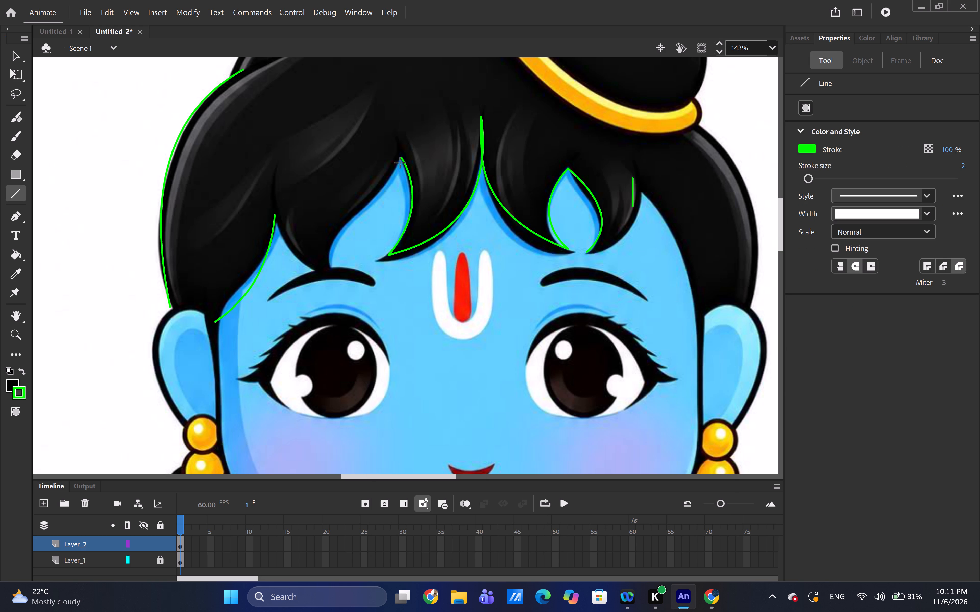
drag(402, 160, 396, 170)
drag(396, 170, 331, 265)
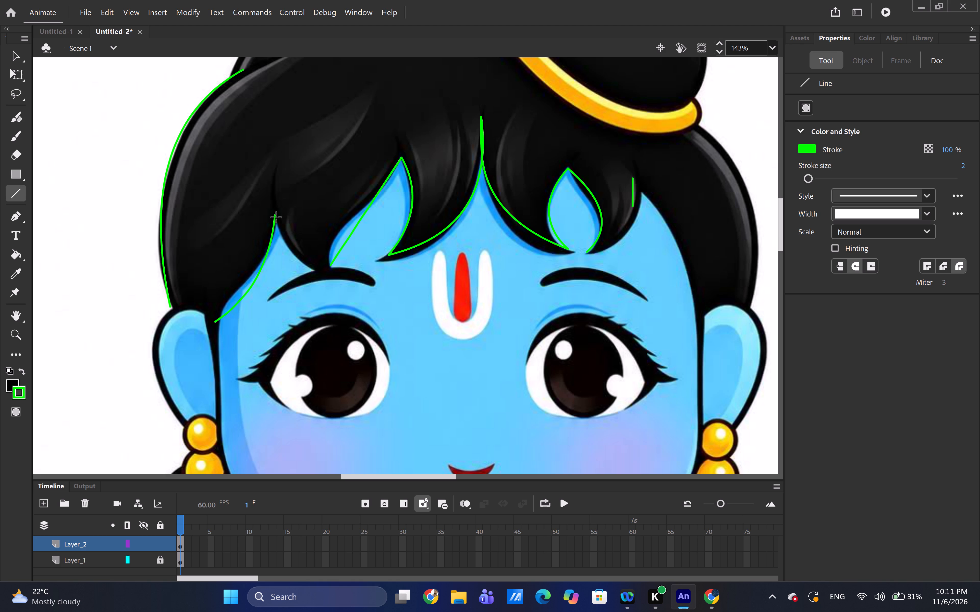
Draw a straight line from the left side fringe notch down to the adjacent lock's lower tip above the eyebrow.
drag(276, 217, 313, 269)
Draw straight lines from the right fringe notch to the ear's inner top and from the hair band's end to the ear's outer top.
drag(643, 193, 689, 280)
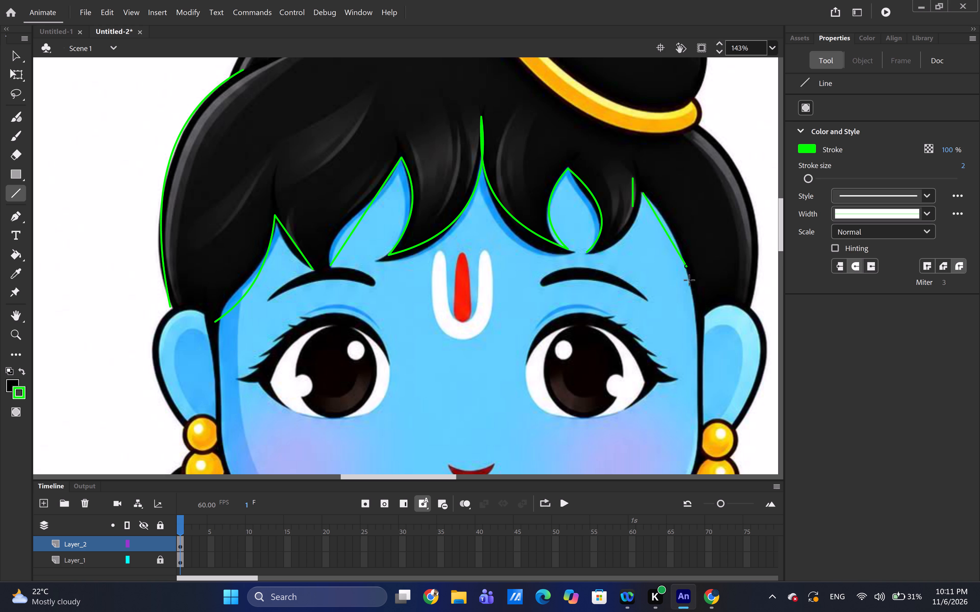
drag(689, 280, 697, 321)
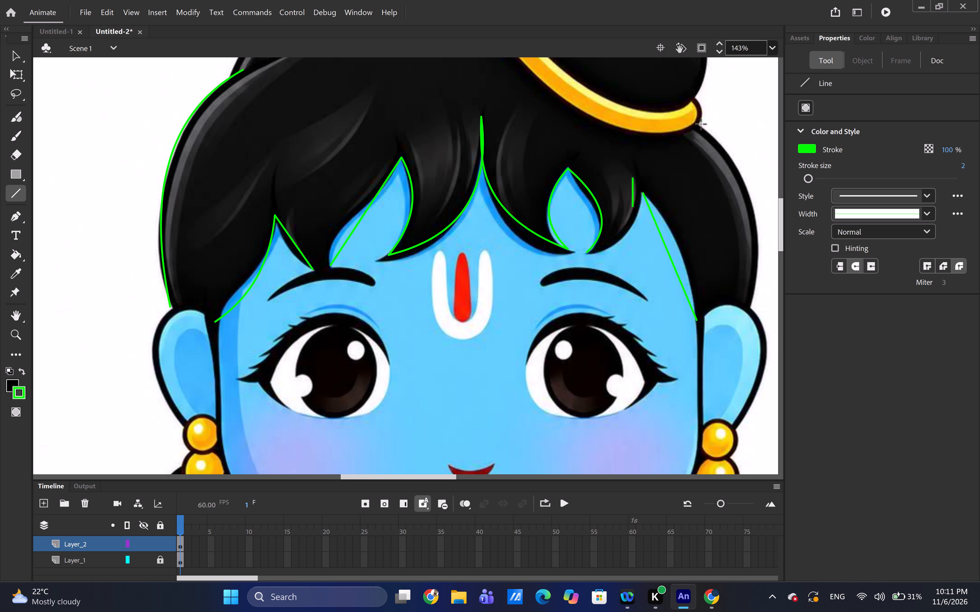
drag(701, 124, 753, 290)
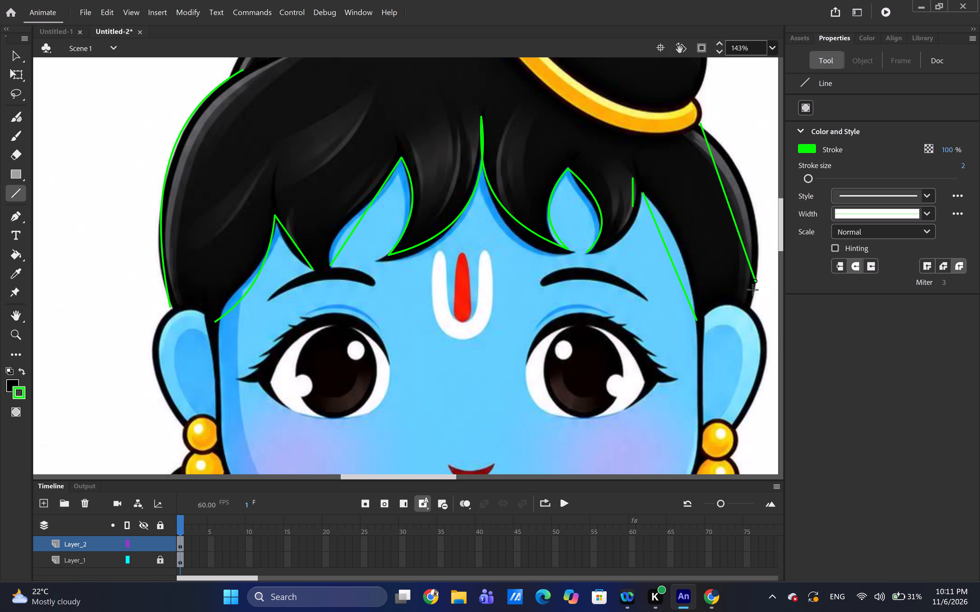
drag(753, 290, 751, 310)
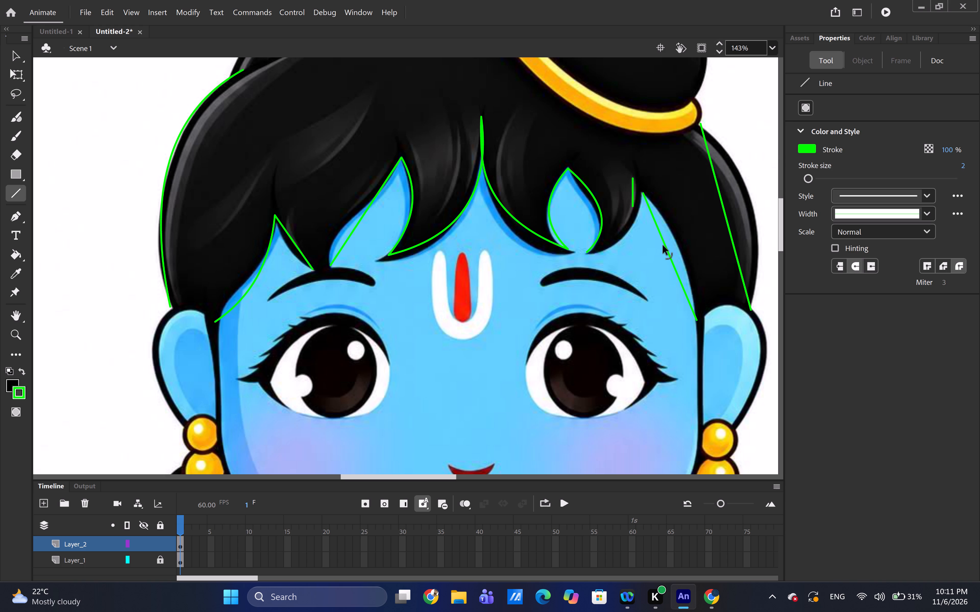
Bend the two new right-side lines outward to follow the inner hairline and the outer hair outline.
ctrl+drag(661, 236, 670, 232)
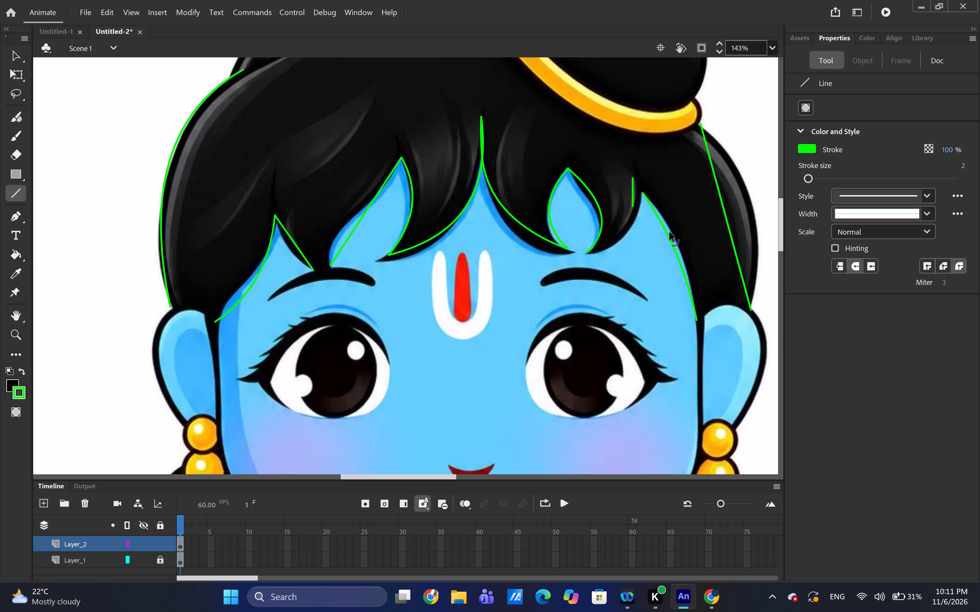
ctrl+drag(670, 232, 673, 231)
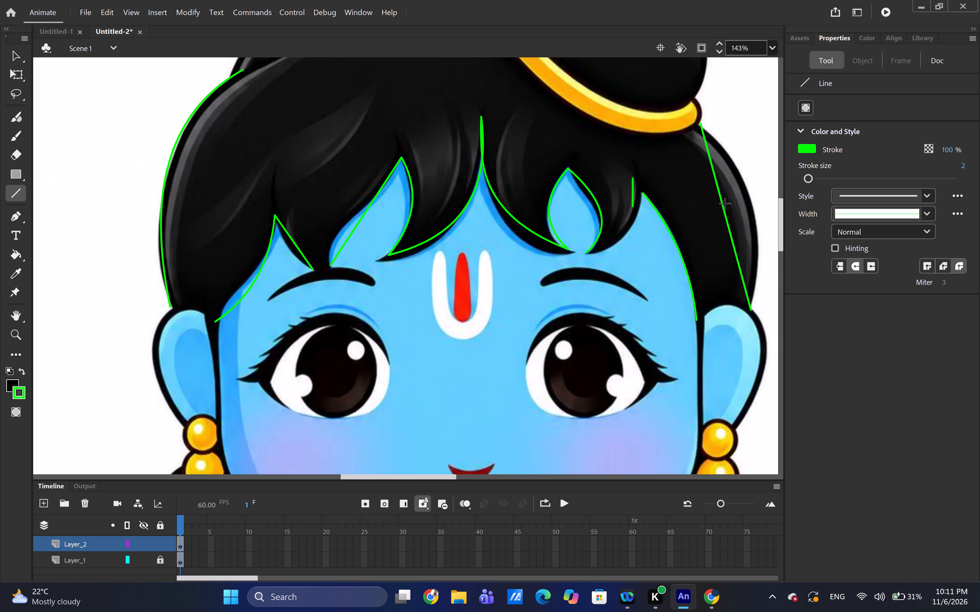
ctrl+drag(725, 204, 737, 197)
ctrl+drag(737, 197, 736, 196)
ctrl+drag(723, 203, 729, 200)
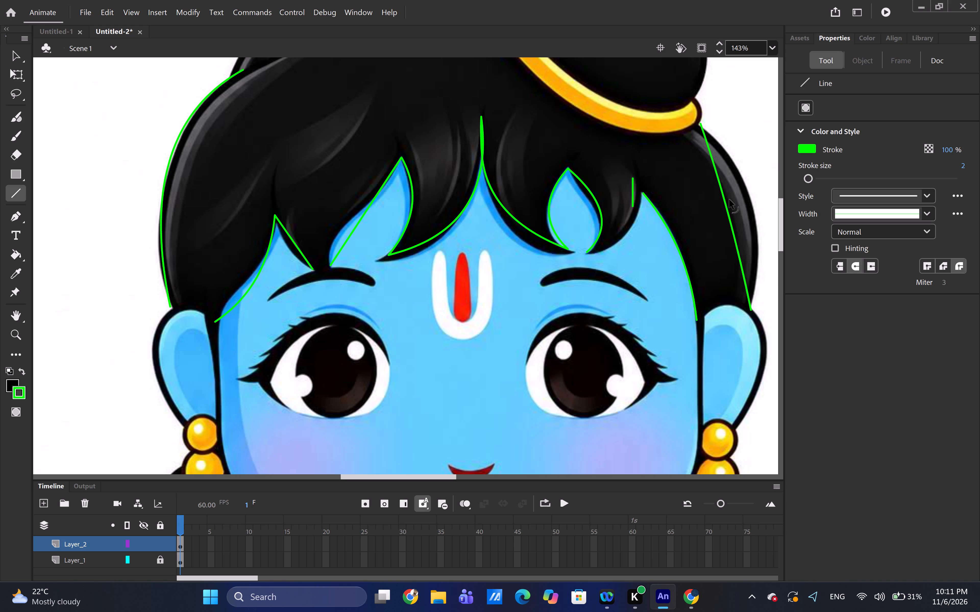
ctrl+drag(729, 200, 749, 188)
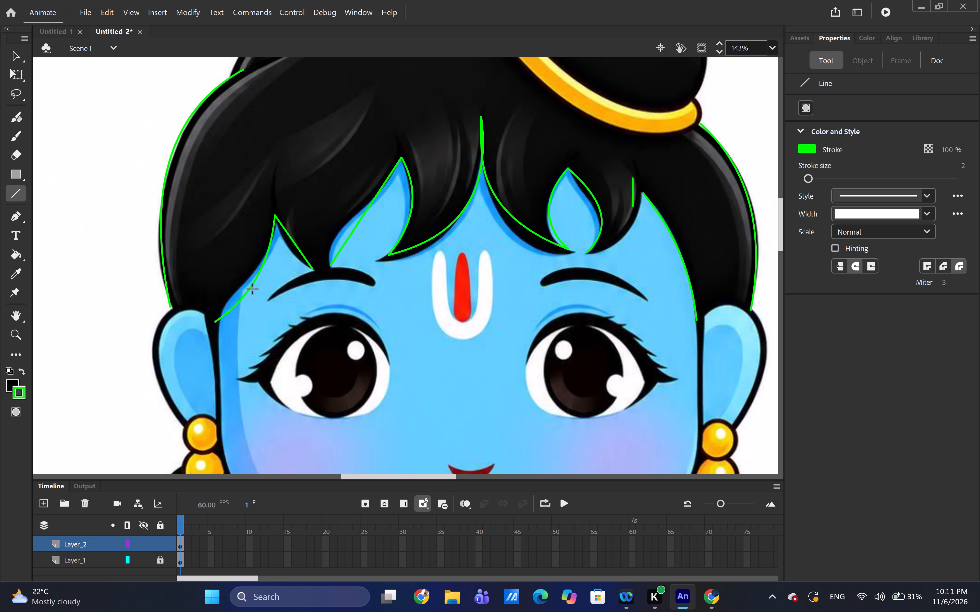
Bend the line between the side fringe notch and the left ear inward to follow the hairline.
ctrl+drag(252, 287, 245, 288)
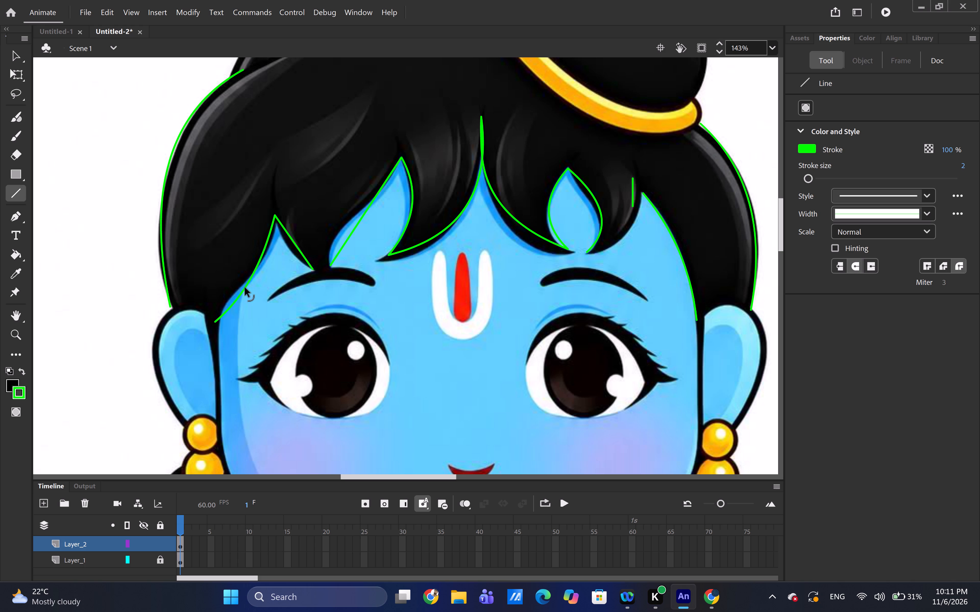
ctrl+drag(245, 288, 245, 287)
Bend the straight line on the larger fringe gap's left edge outward to follow the lock's lower curve.
ctrl+drag(349, 233, 343, 227)
ctrl+drag(354, 229, 343, 223)
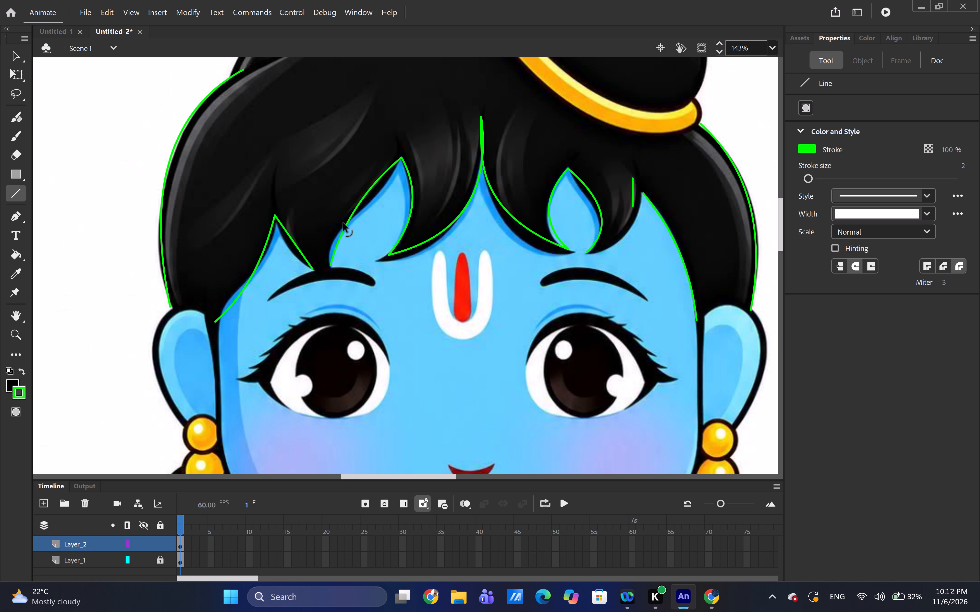
ctrl+drag(343, 223, 352, 229)
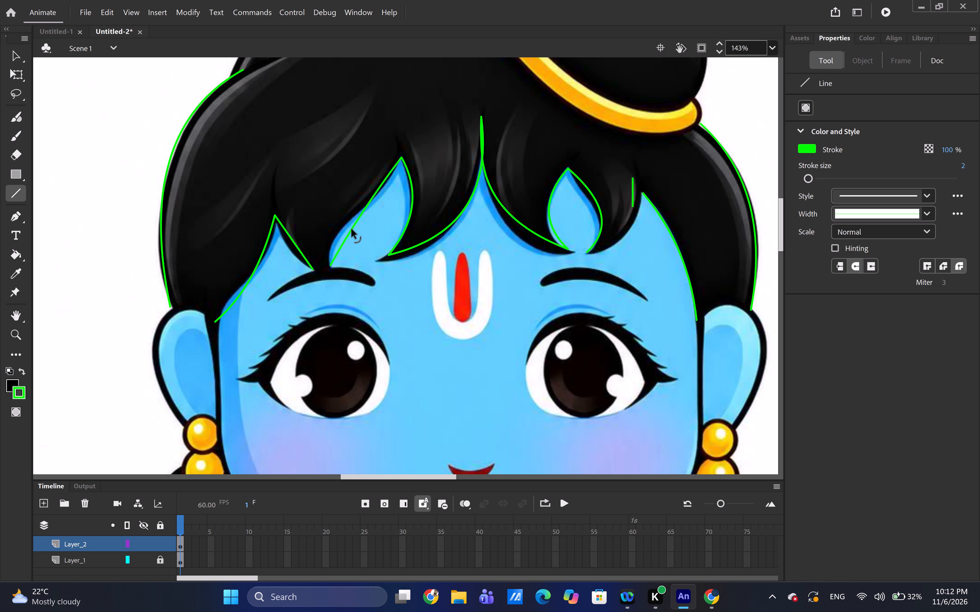
ctrl+drag(352, 229, 349, 228)
ctrl+drag(349, 228, 343, 233)
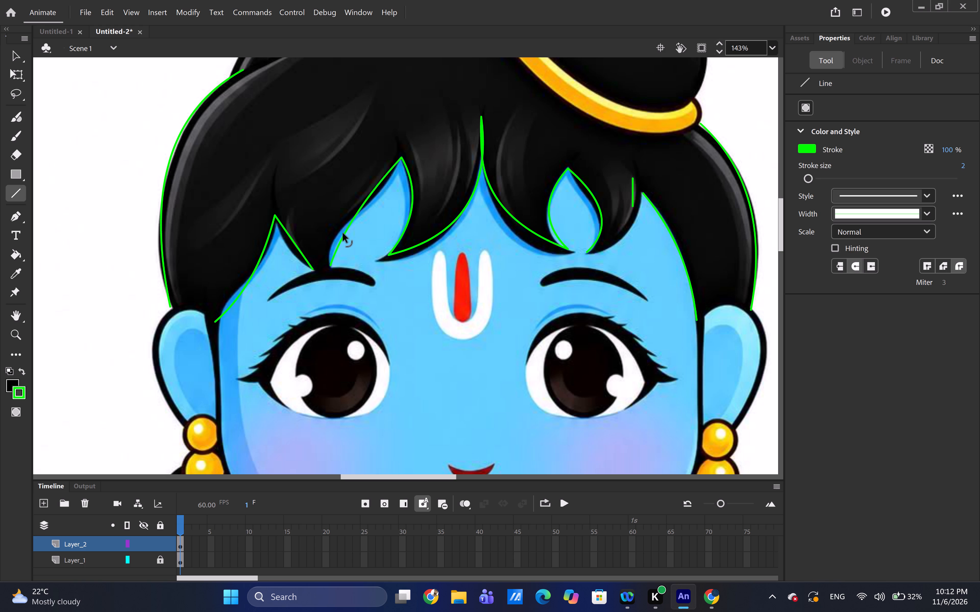
ctrl+drag(343, 233, 331, 241)
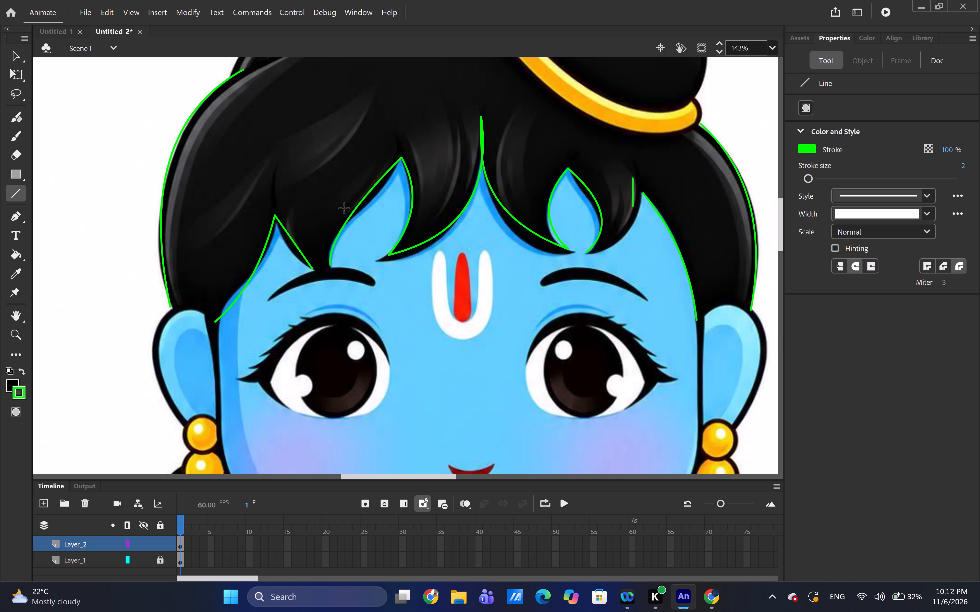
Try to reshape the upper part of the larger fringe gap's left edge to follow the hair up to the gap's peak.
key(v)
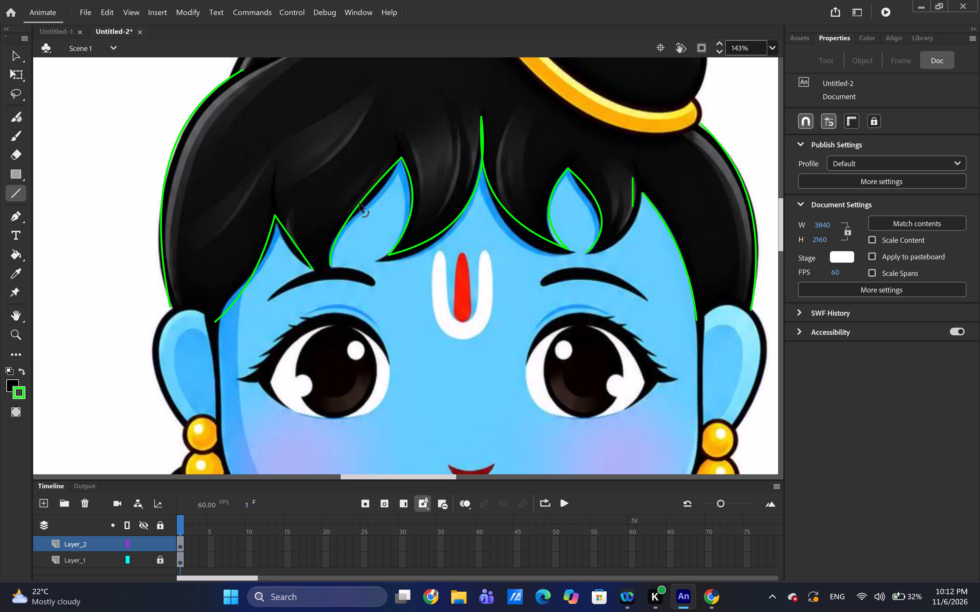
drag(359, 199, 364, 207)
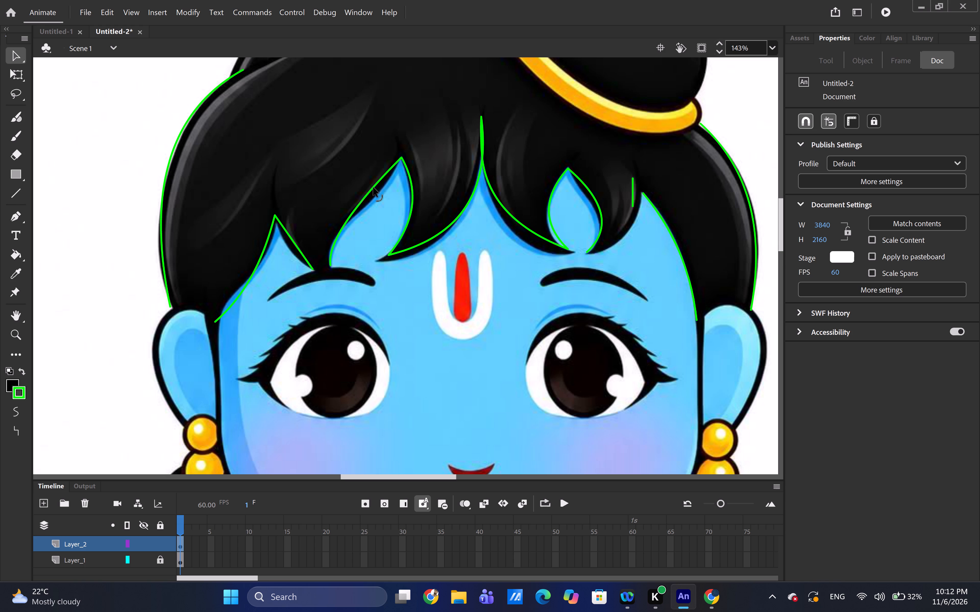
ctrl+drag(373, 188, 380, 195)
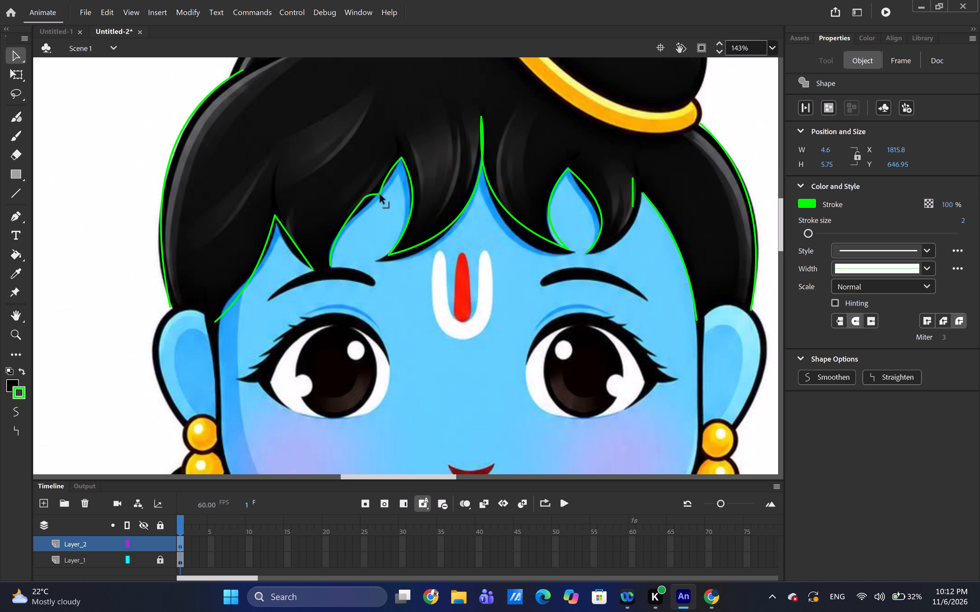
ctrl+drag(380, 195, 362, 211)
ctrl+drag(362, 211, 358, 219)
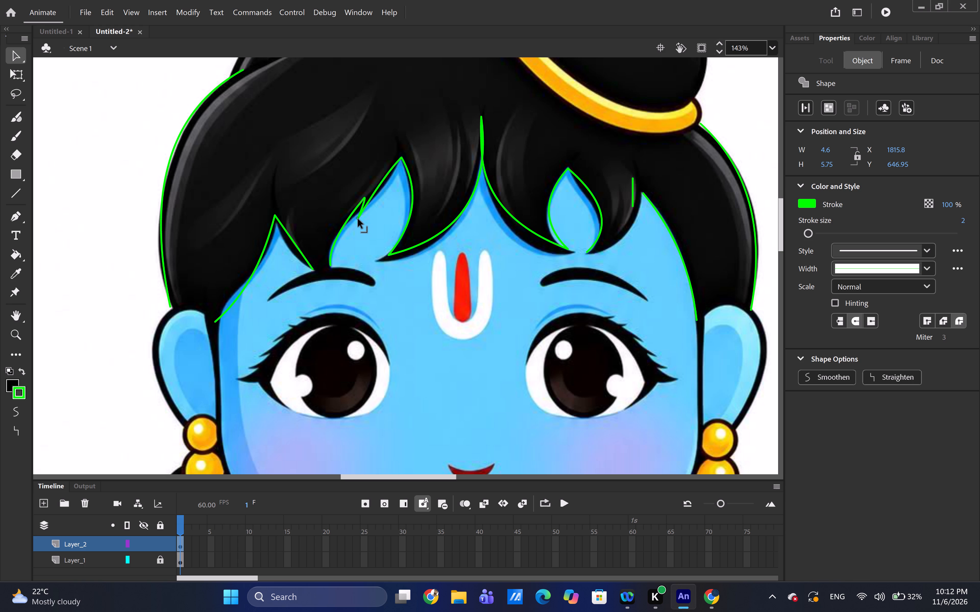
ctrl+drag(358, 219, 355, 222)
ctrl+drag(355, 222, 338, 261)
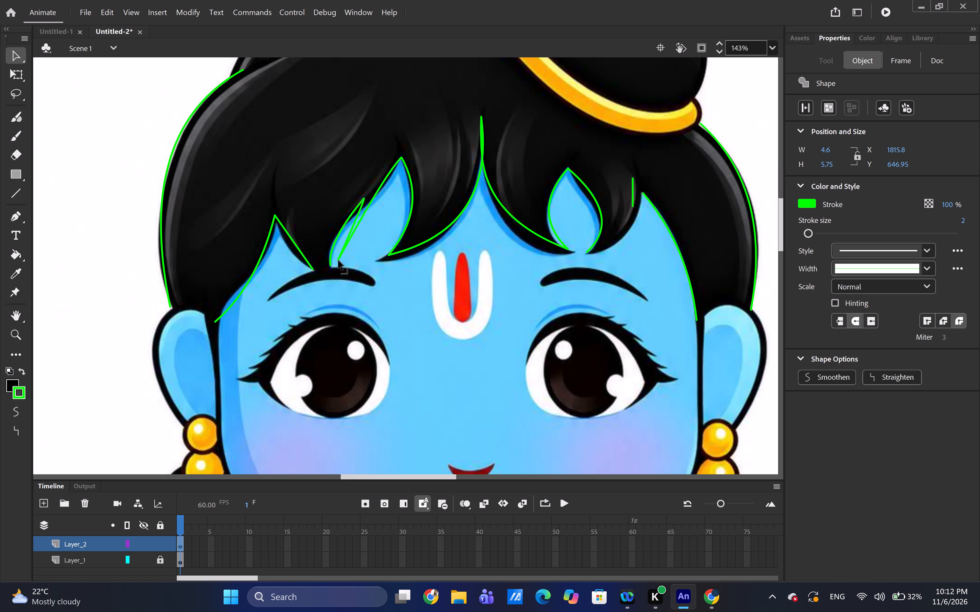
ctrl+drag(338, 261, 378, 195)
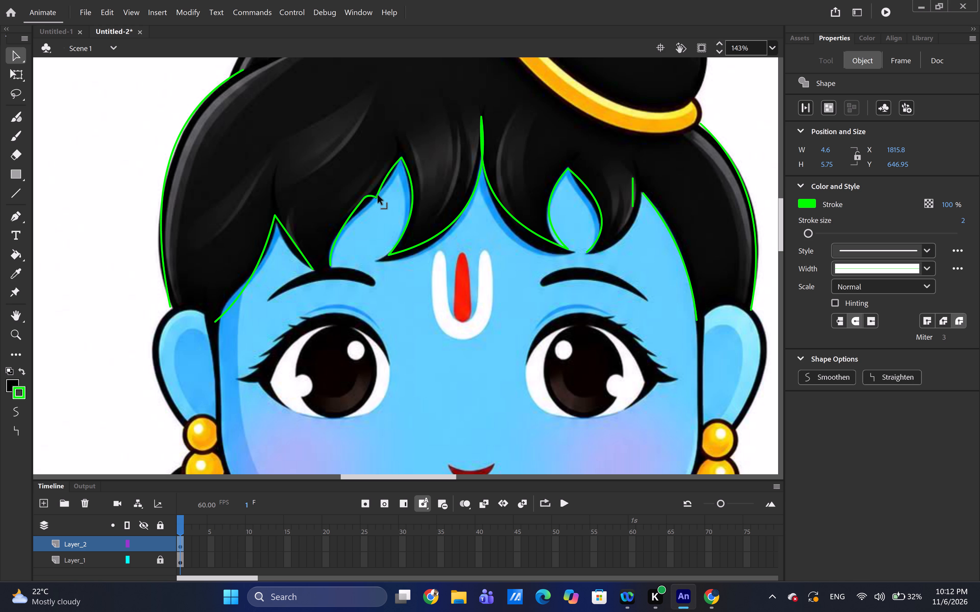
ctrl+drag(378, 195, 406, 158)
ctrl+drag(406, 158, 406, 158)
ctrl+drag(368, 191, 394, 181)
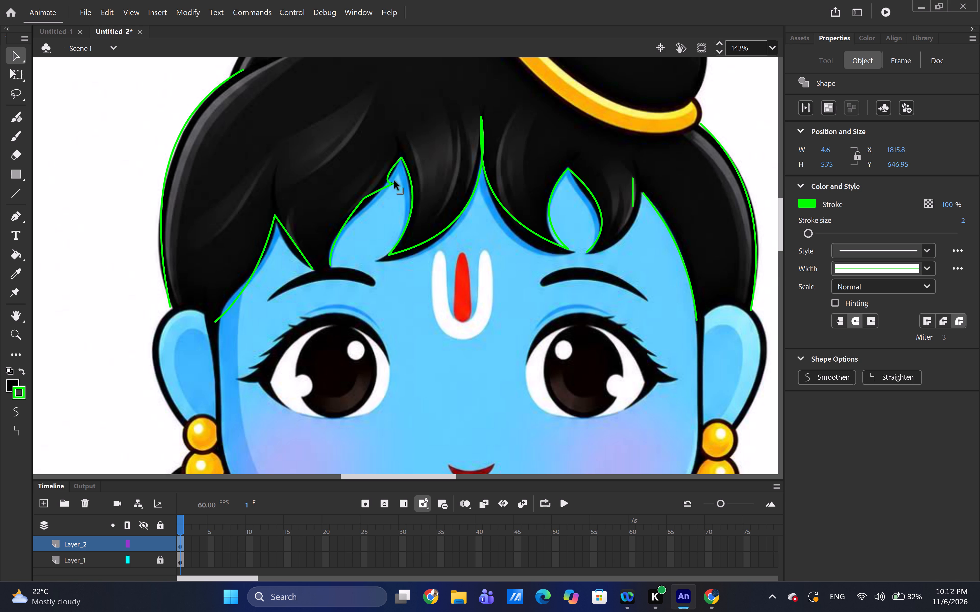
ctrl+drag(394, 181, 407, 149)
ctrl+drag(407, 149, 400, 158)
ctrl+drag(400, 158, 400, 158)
Pull the upper end of the curve on the larger fringe gap's left edge along the hair to the gap's peak.
ctrl+drag(355, 209, 354, 221)
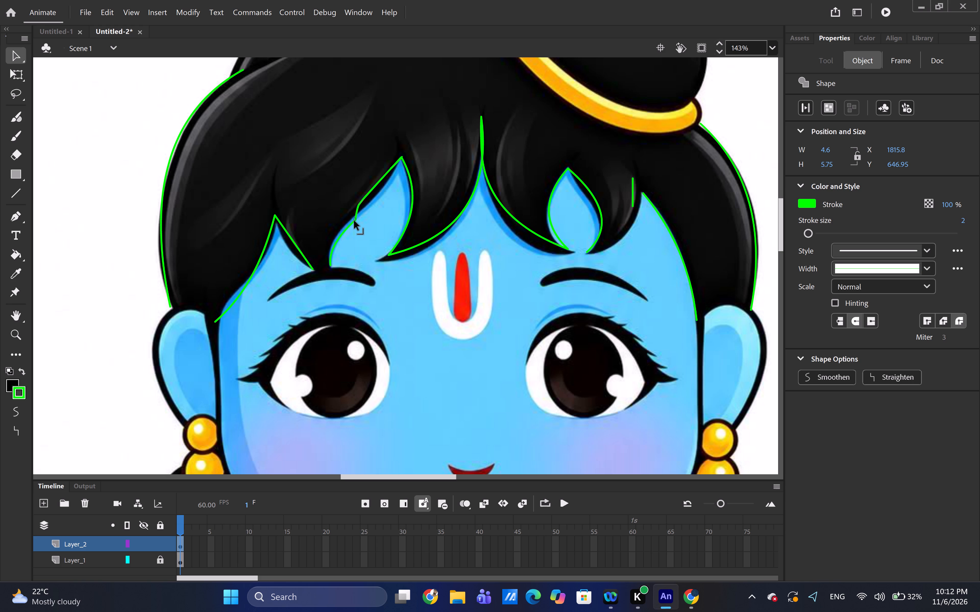
ctrl+drag(354, 221, 328, 259)
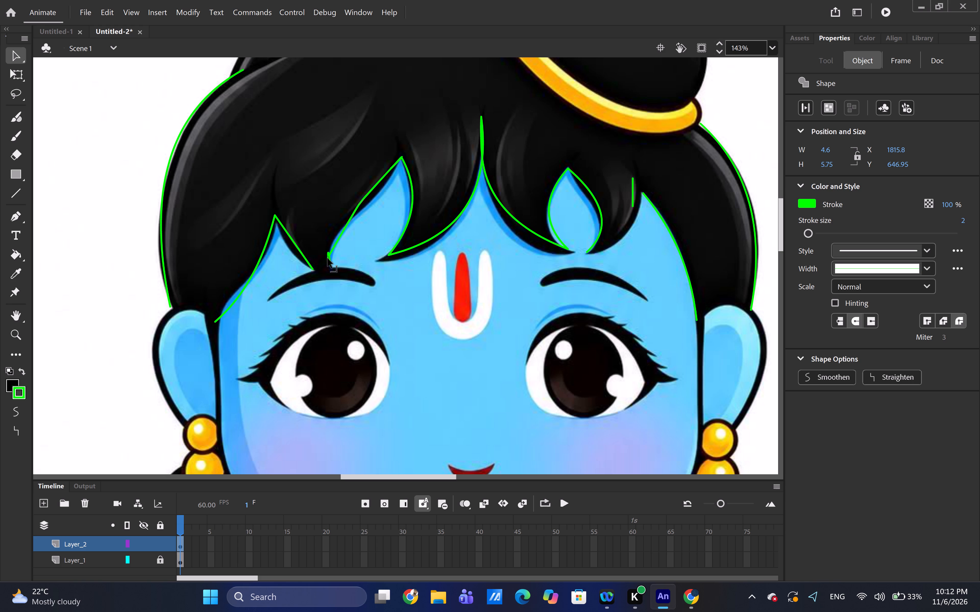
ctrl+drag(328, 259, 321, 258)
ctrl+drag(321, 258, 321, 275)
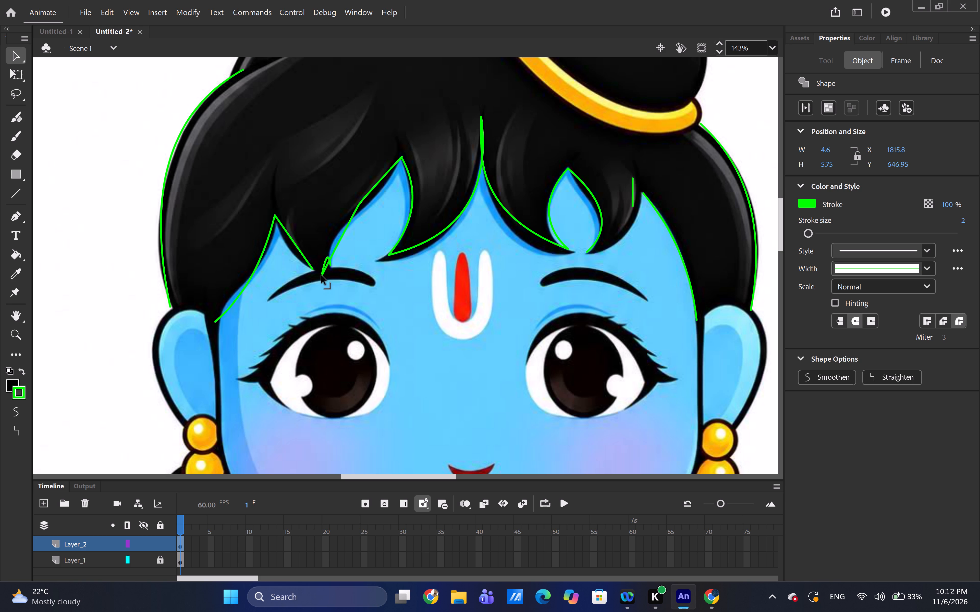
ctrl+drag(321, 275, 343, 226)
ctrl+drag(343, 226, 363, 211)
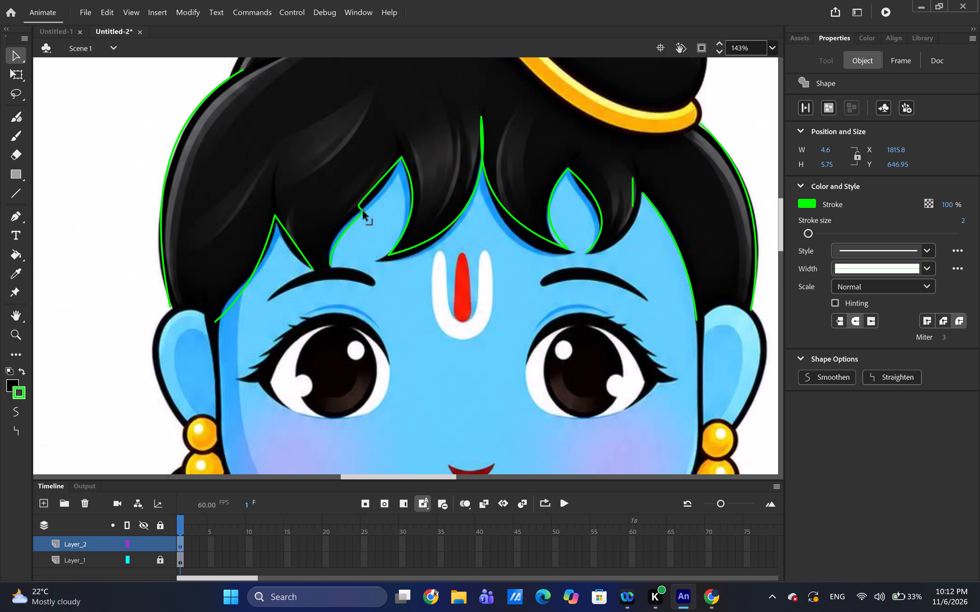
ctrl+drag(363, 211, 378, 195)
ctrl+drag(378, 195, 396, 167)
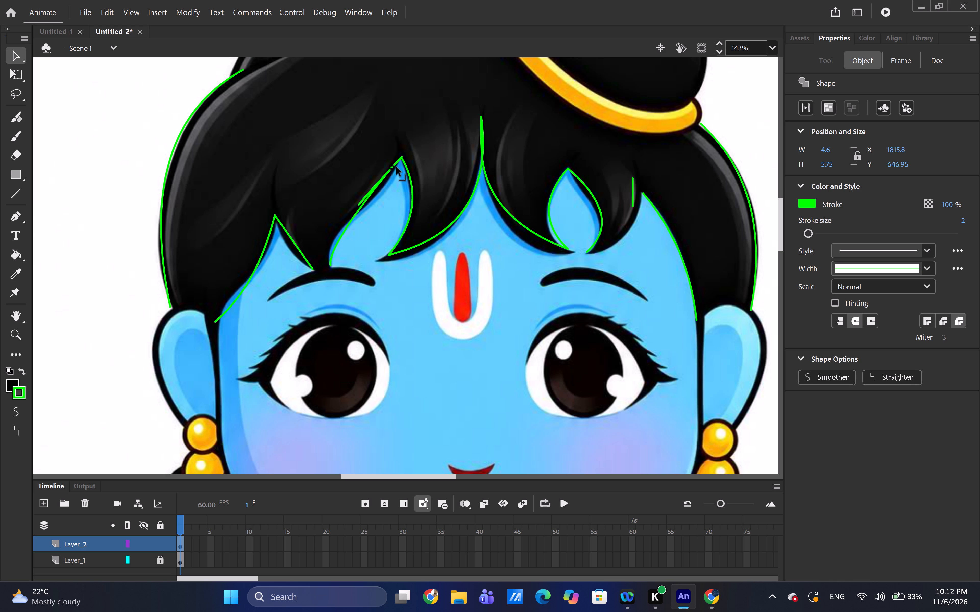
ctrl+drag(396, 167, 401, 161)
Cut the four stray line pieces doubling the upper part of the larger fringe gap's left edge, up to its peak.
click(364, 199)
right_click(364, 199)
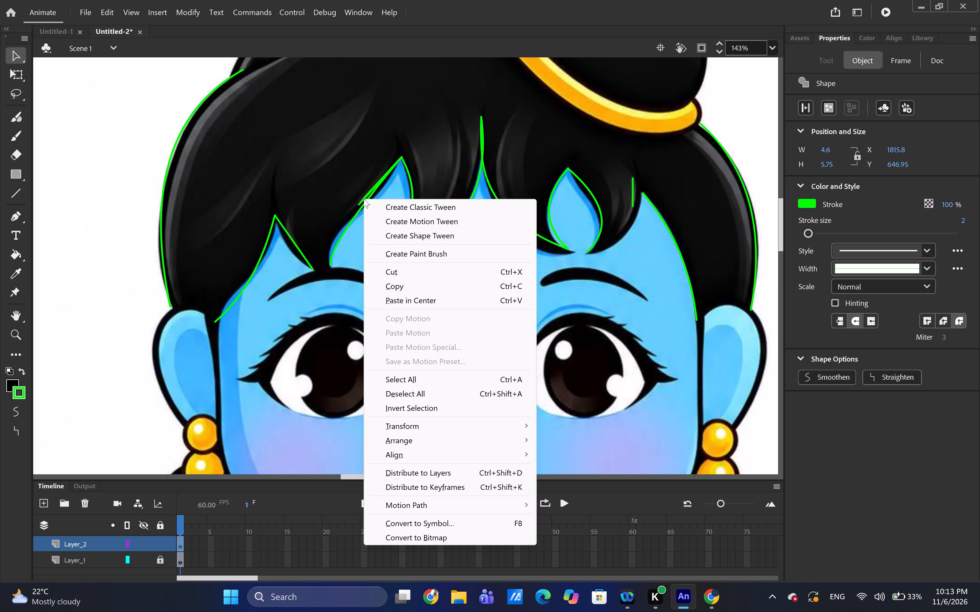
click(389, 274)
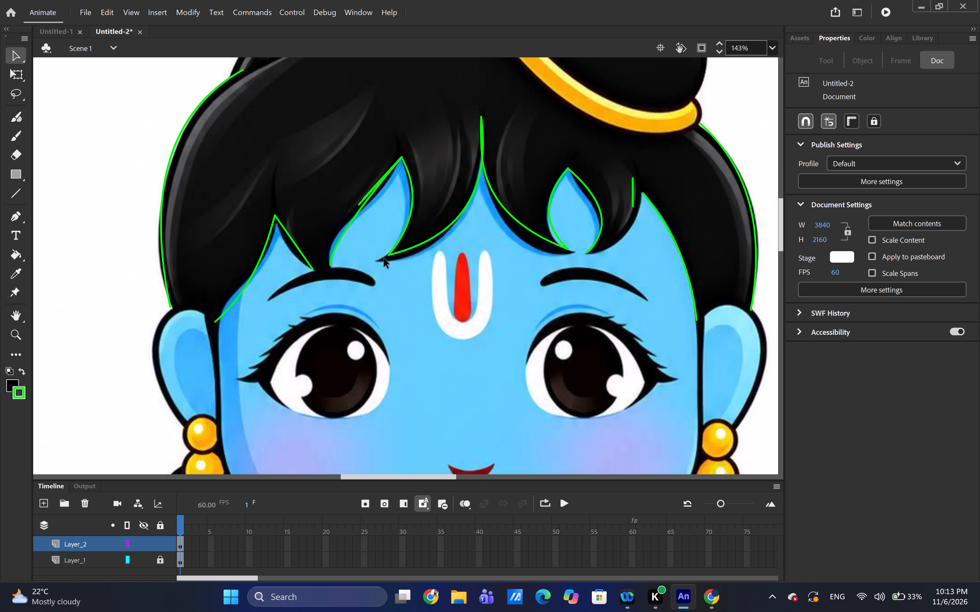
click(366, 194)
right_click(366, 194)
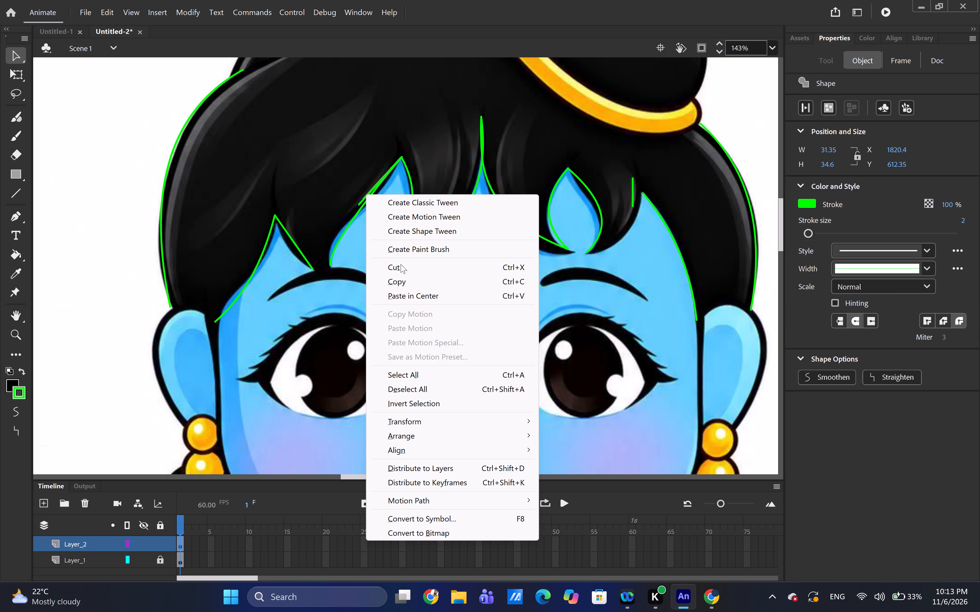
click(401, 271)
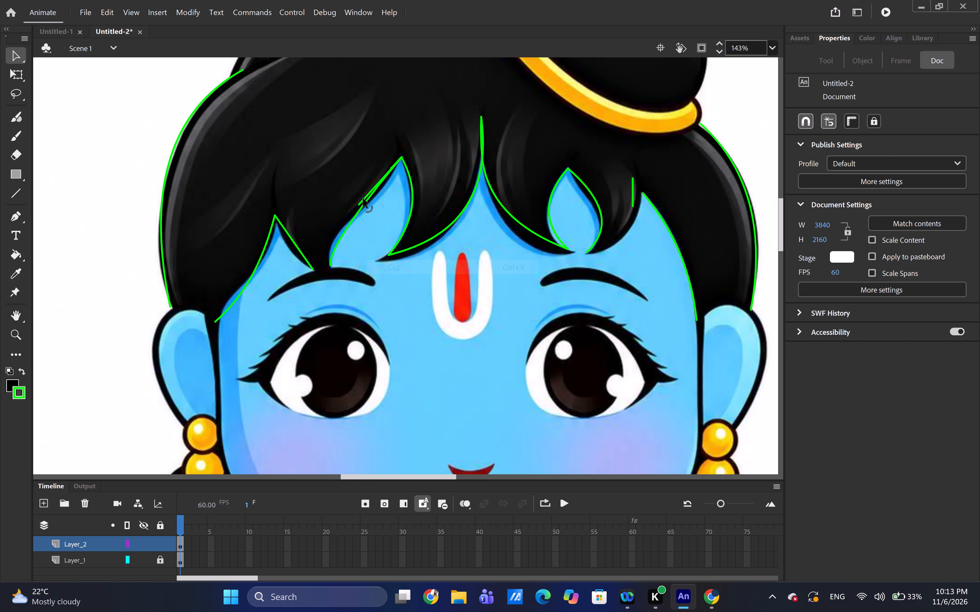
click(364, 199)
right_click(364, 199)
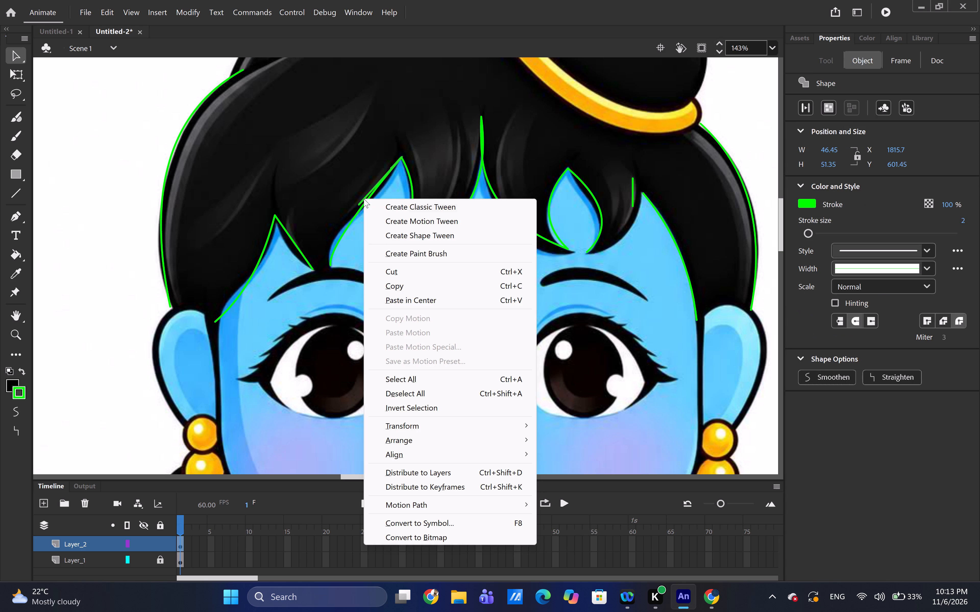
click(399, 273)
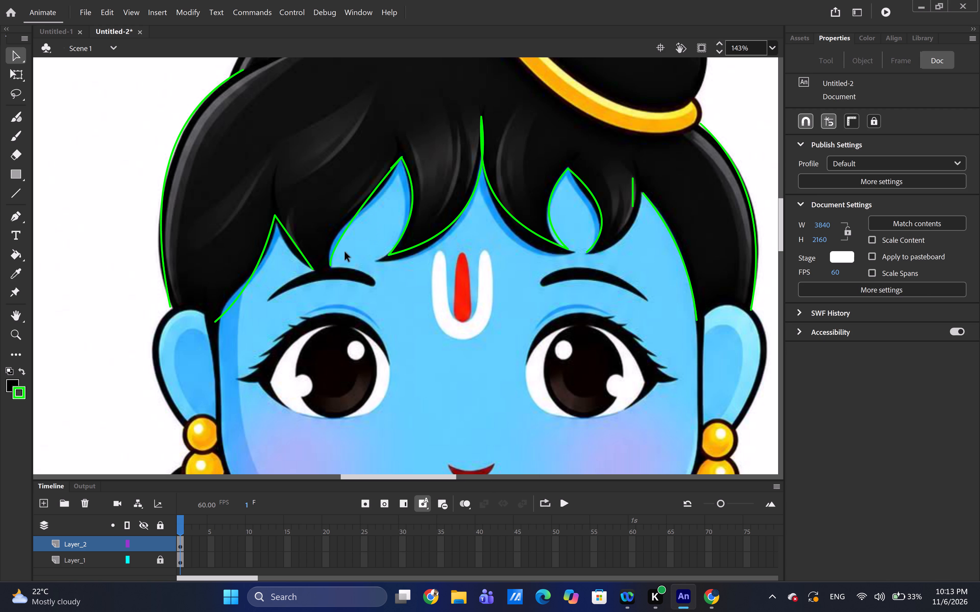
click(394, 165)
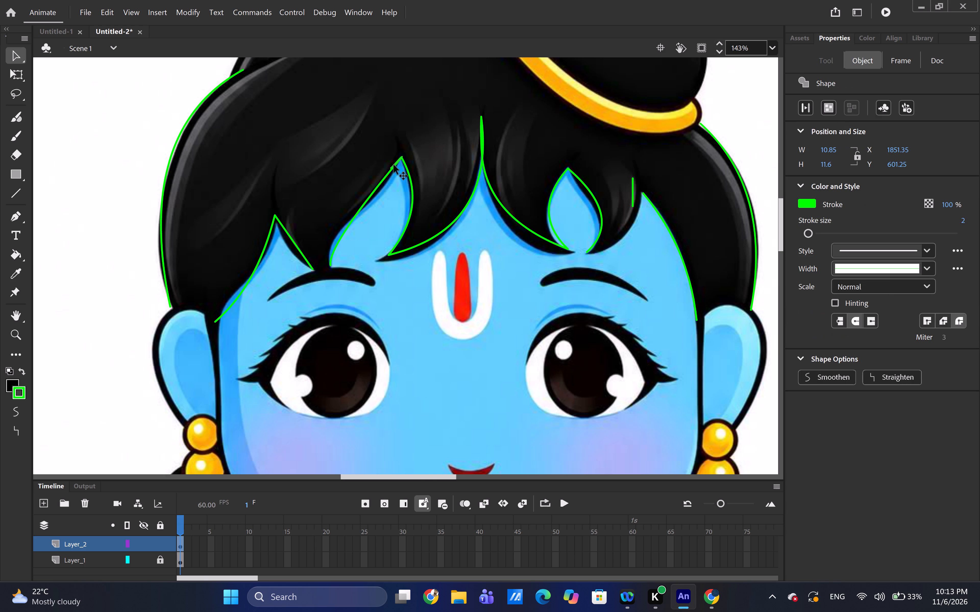
right_click(394, 165)
click(421, 239)
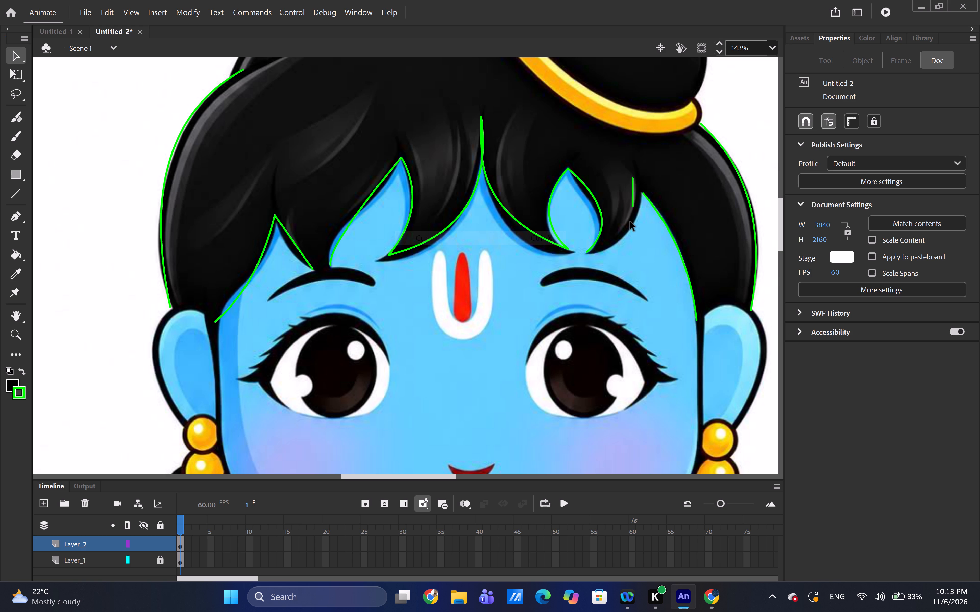
Cut the stray short vertical line over the hair beside the fringe peak nearest the right ear.
click(632, 187)
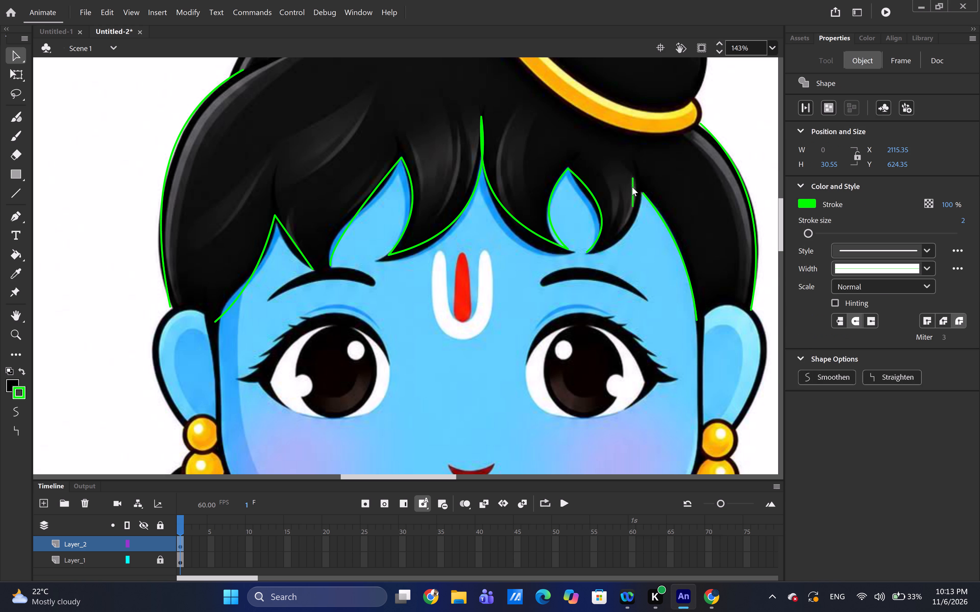
right_click(632, 187)
click(653, 260)
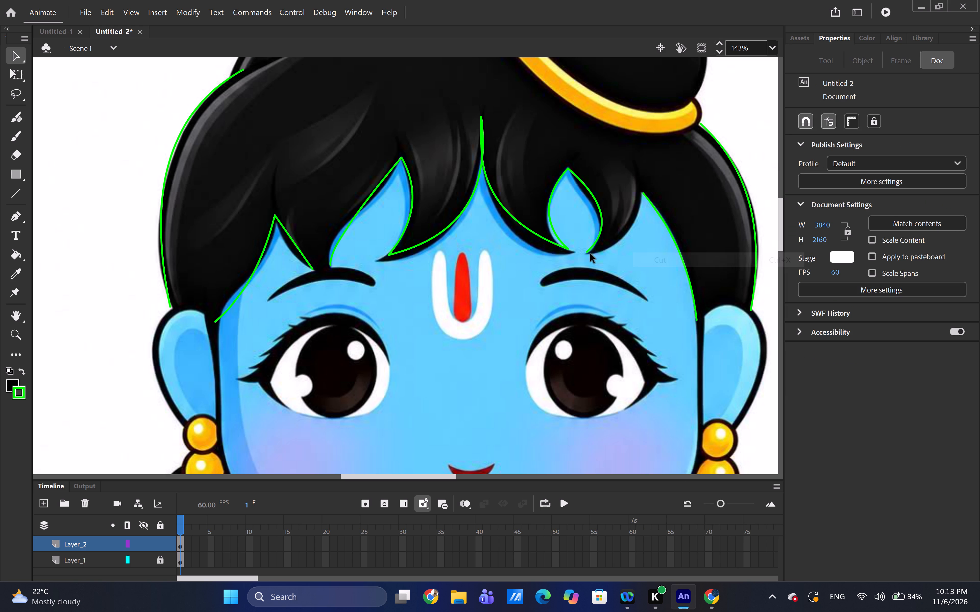
Draw a straight line from the fringe peak nearest the right ear down to the bottom tip of the smaller fringe gap's right edge.
click(10, 196)
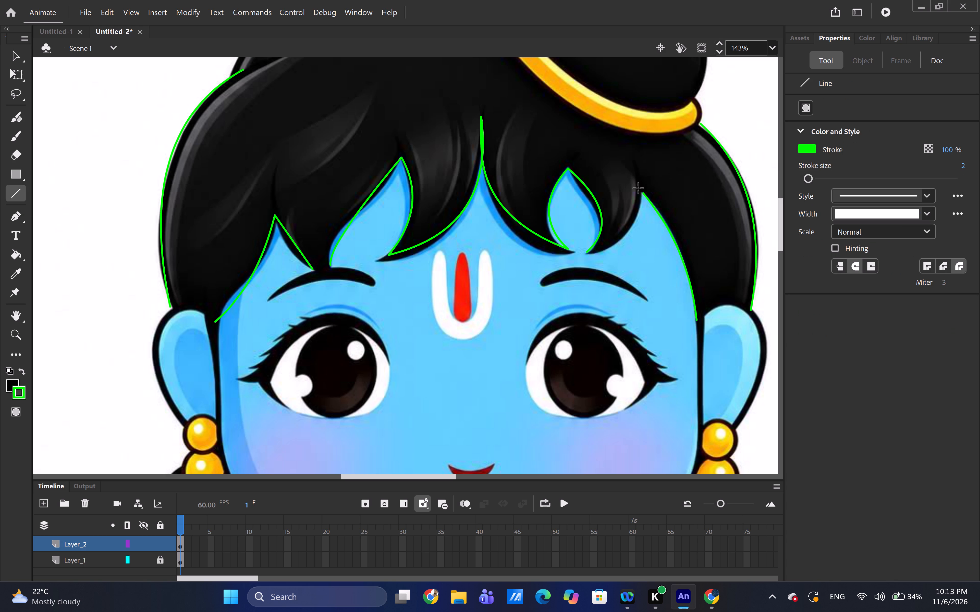
drag(641, 193, 621, 223)
drag(621, 223, 591, 256)
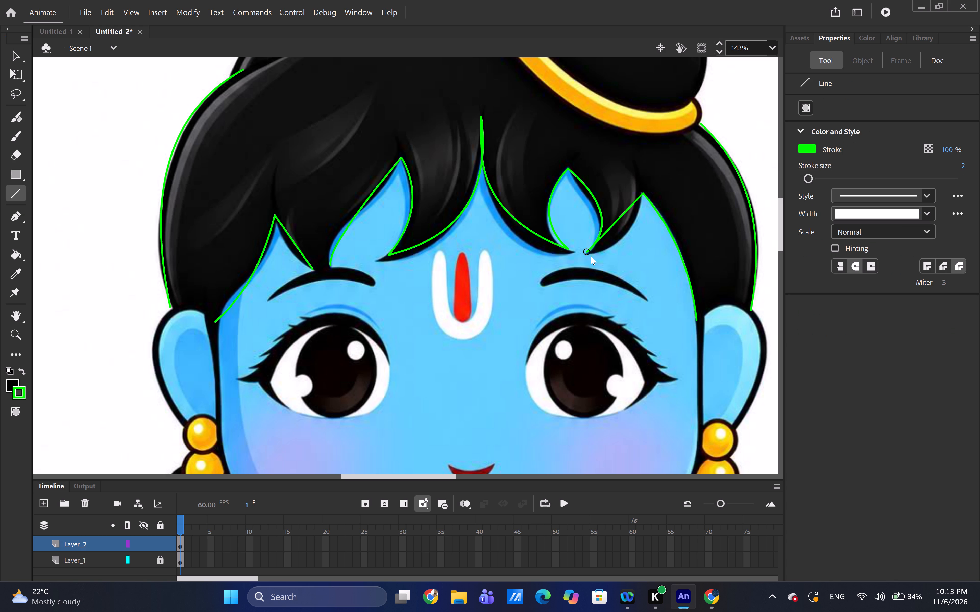
drag(591, 256, 596, 254)
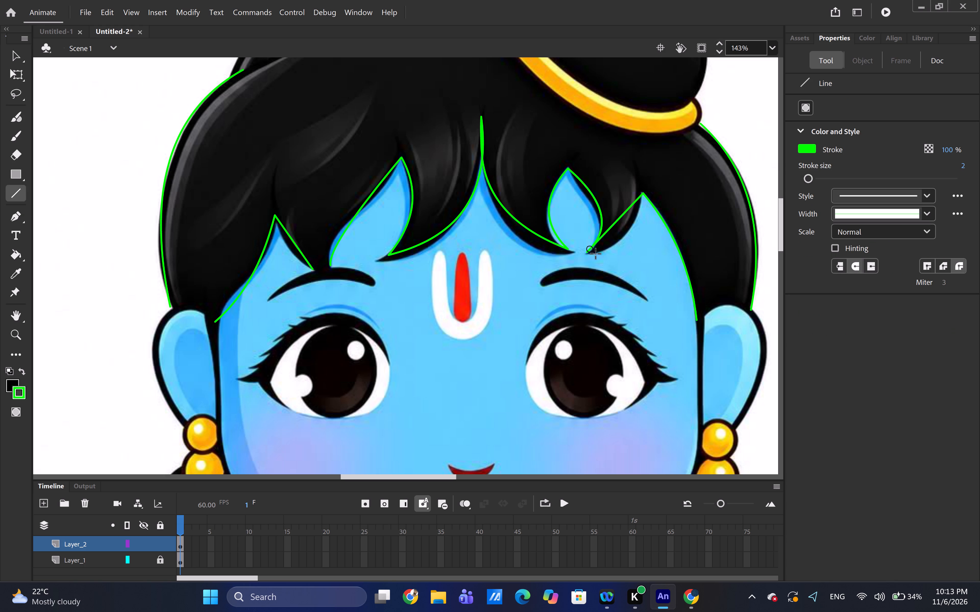
drag(596, 254, 591, 254)
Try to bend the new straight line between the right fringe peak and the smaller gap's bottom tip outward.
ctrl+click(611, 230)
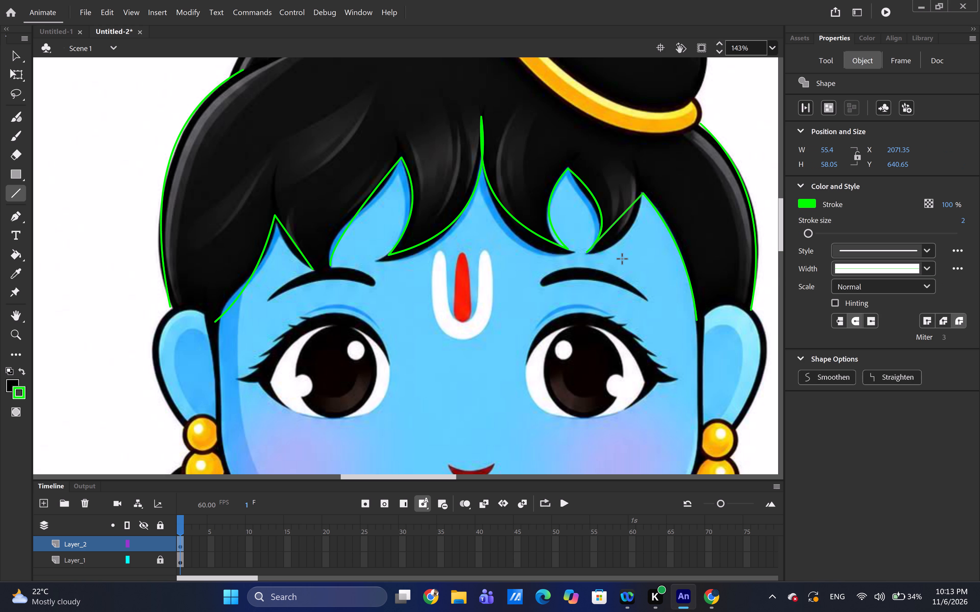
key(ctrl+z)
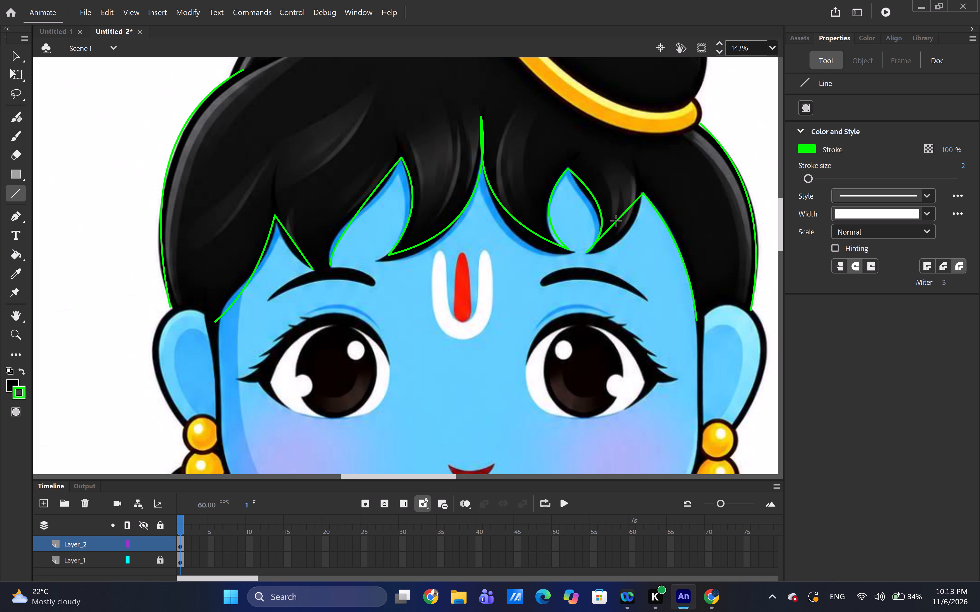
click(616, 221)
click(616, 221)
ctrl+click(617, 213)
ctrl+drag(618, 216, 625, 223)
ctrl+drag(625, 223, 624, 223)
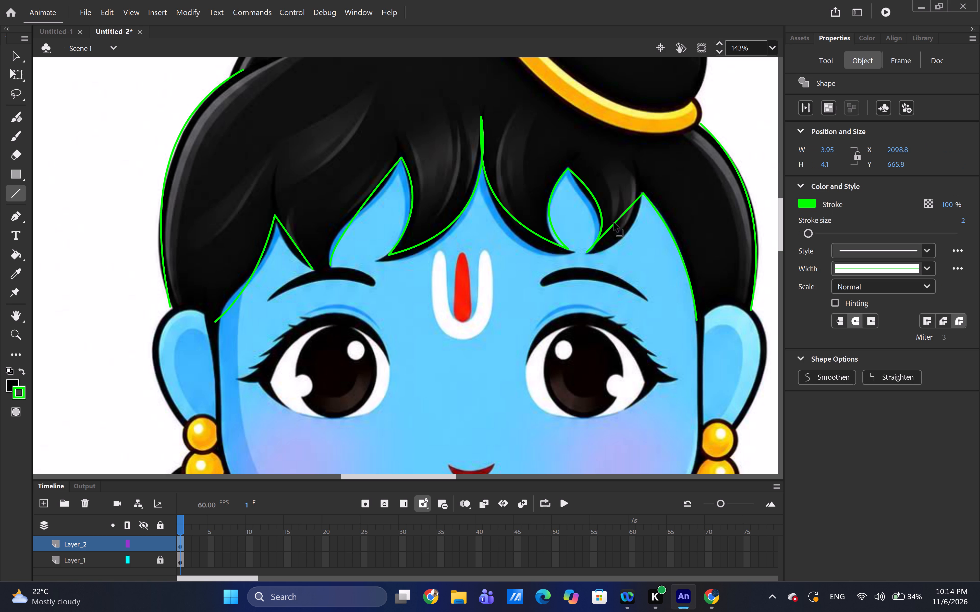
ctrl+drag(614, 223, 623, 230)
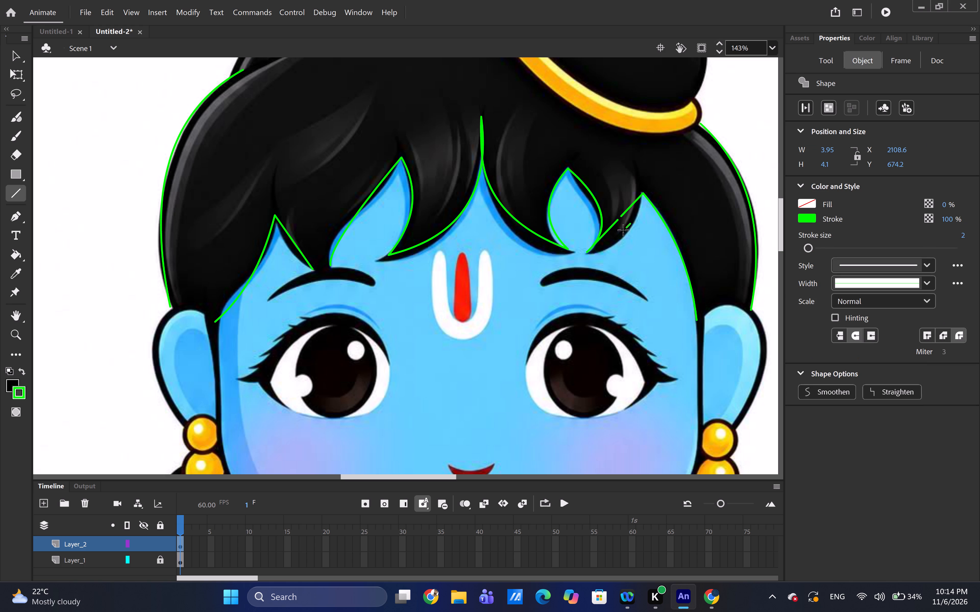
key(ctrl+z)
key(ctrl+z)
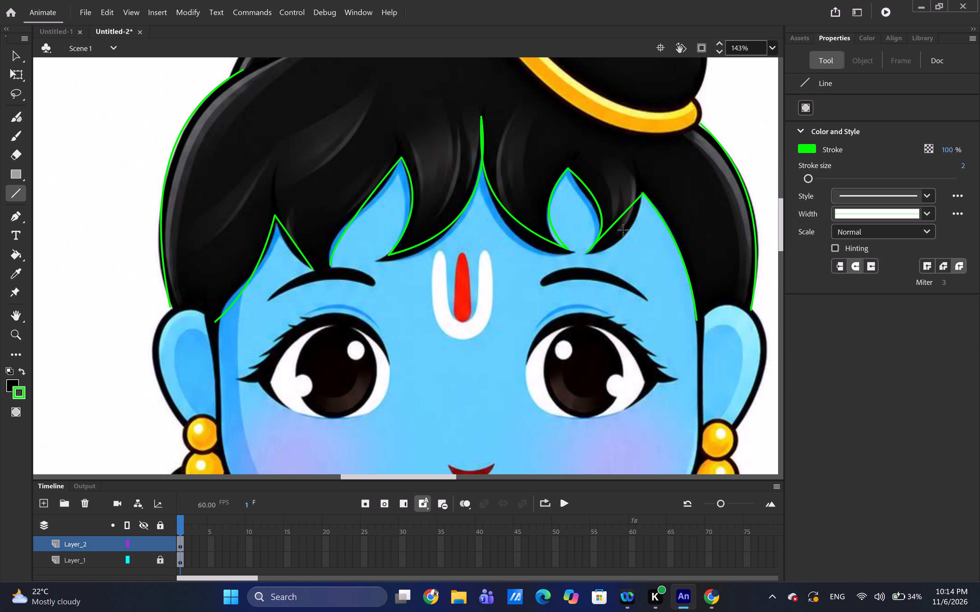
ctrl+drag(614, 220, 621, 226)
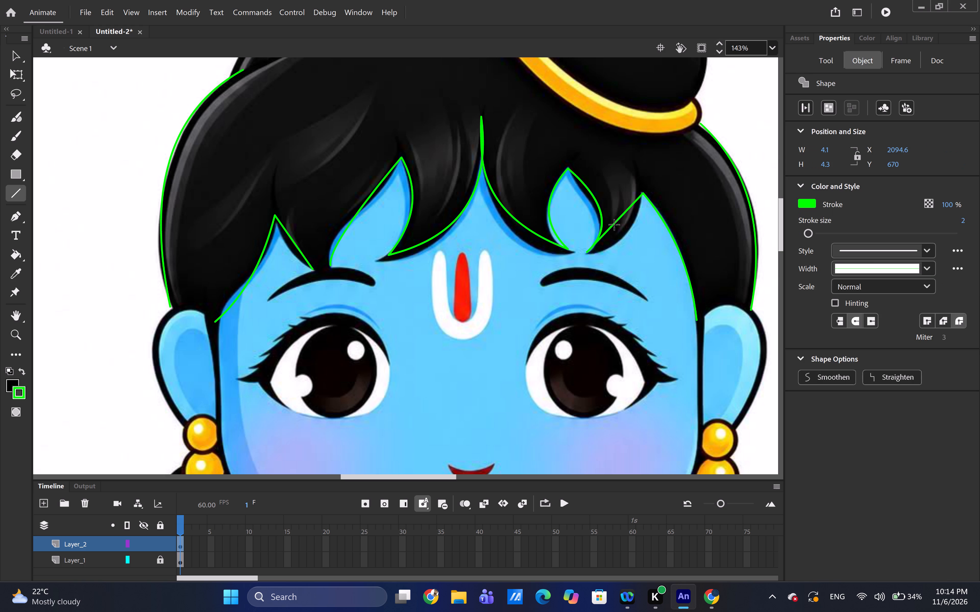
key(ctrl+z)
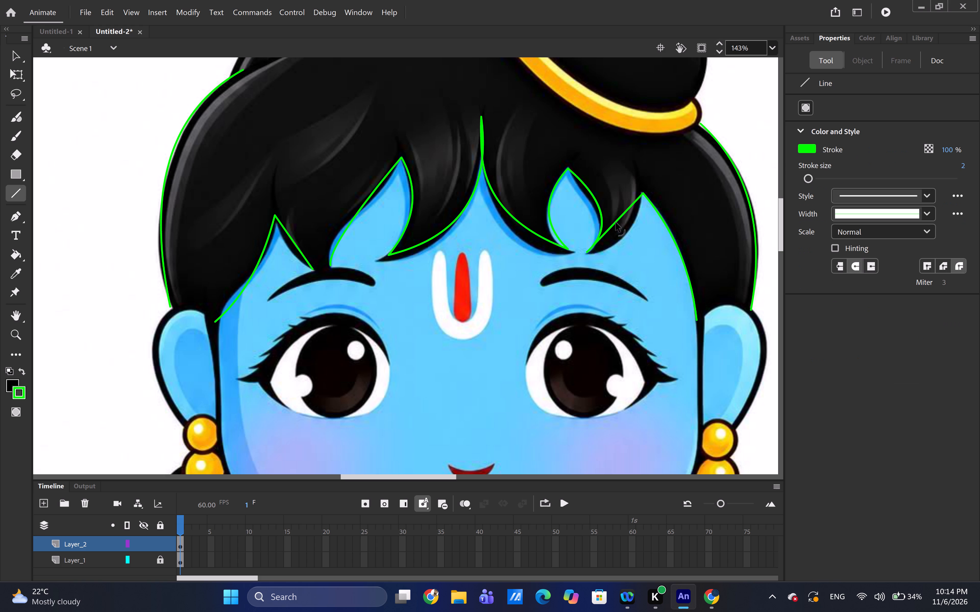
Bend the straight line between the right fringe peak and the smaller gap's bottom tip outward to follow the hair lock's lower curve.
ctrl+drag(616, 223, 627, 232)
ctrl+drag(627, 232, 629, 234)
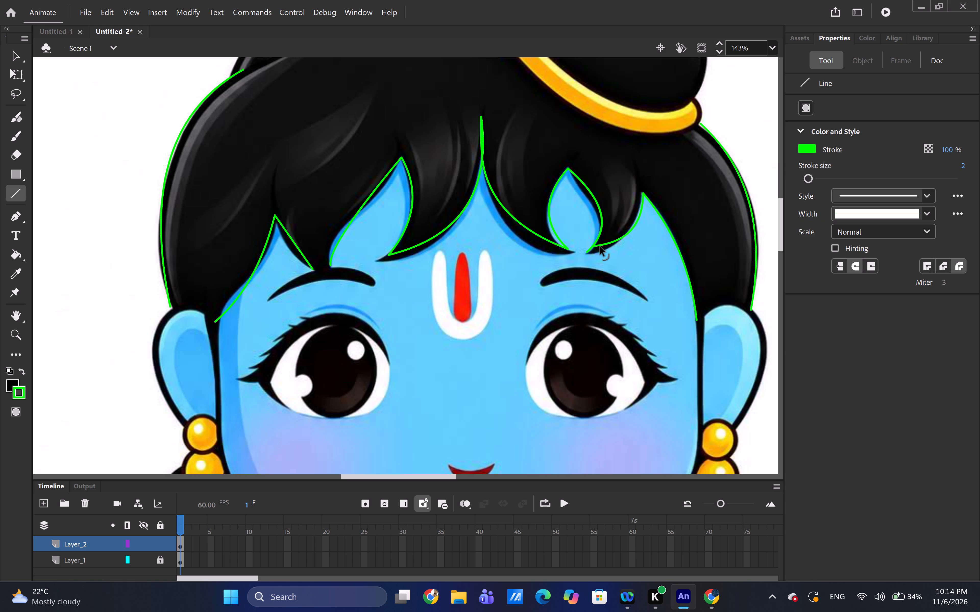
ctrl+drag(599, 247, 599, 251)
ctrl+drag(599, 251, 596, 249)
ctrl+drag(636, 226, 634, 222)
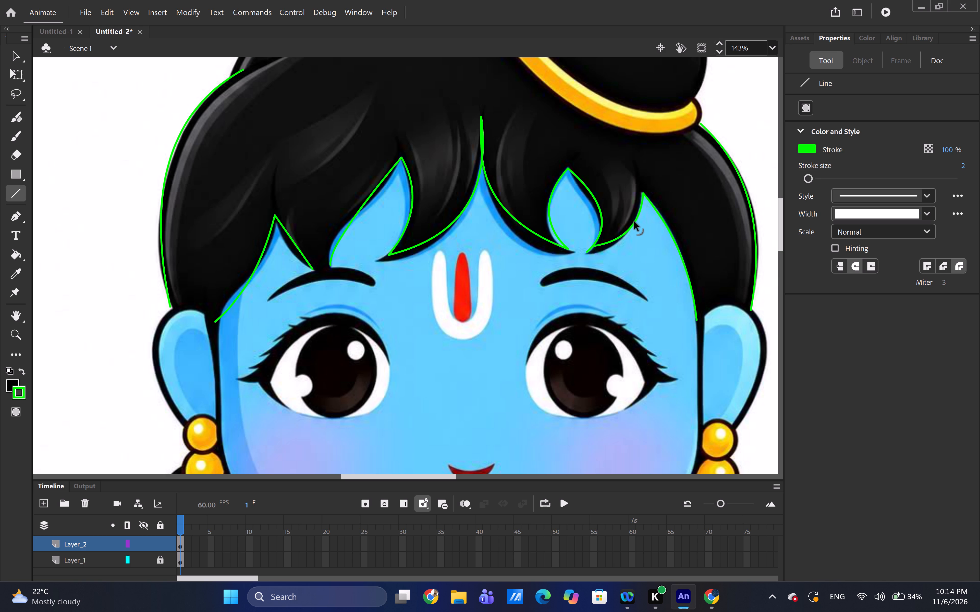
ctrl+drag(634, 222, 634, 221)
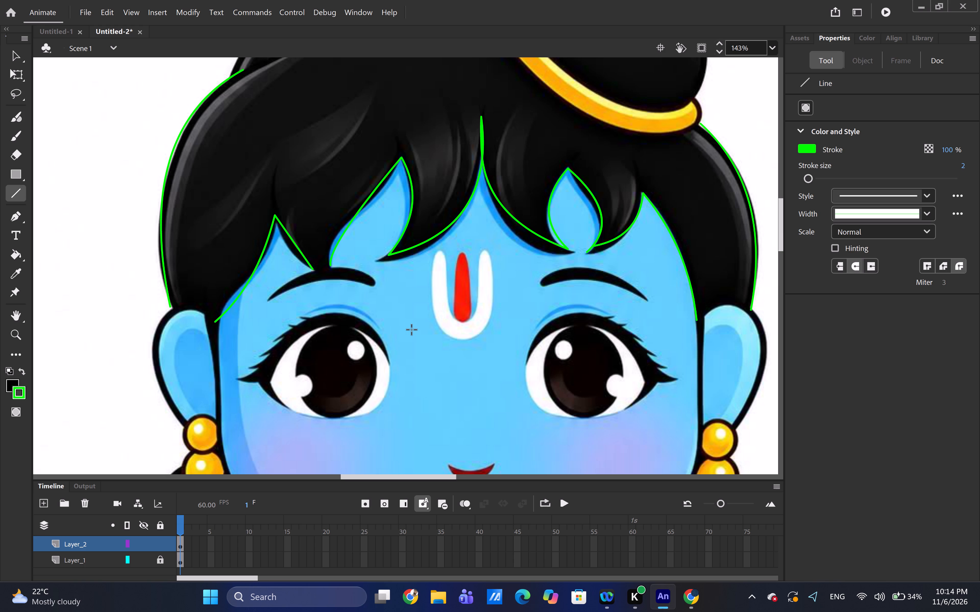
Draw a straight line across the top of each ear, joining the outer hair outline's lower end to the nearest fringe end.
drag(781, 204, 781, 189)
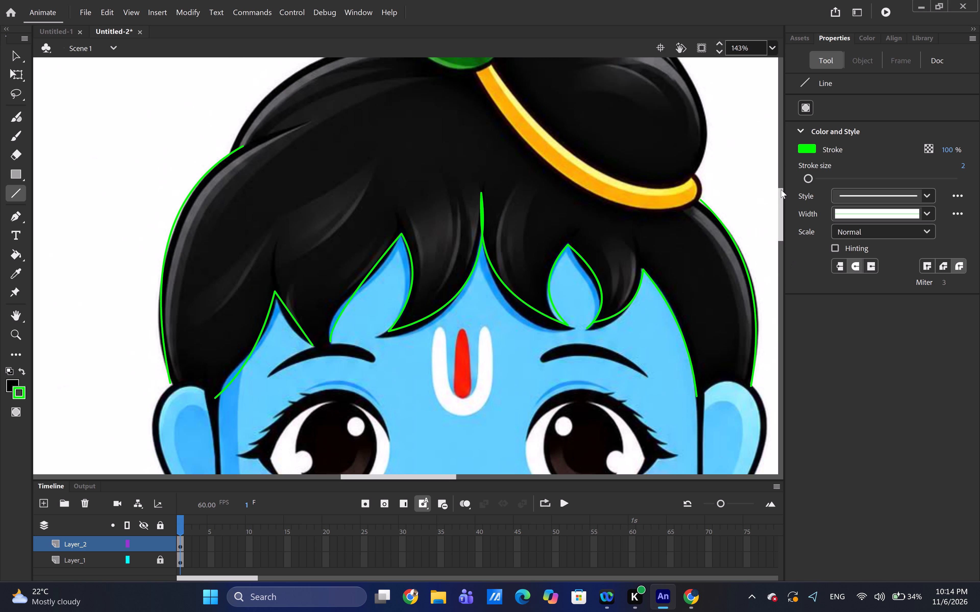
drag(781, 189, 781, 187)
drag(781, 187, 780, 198)
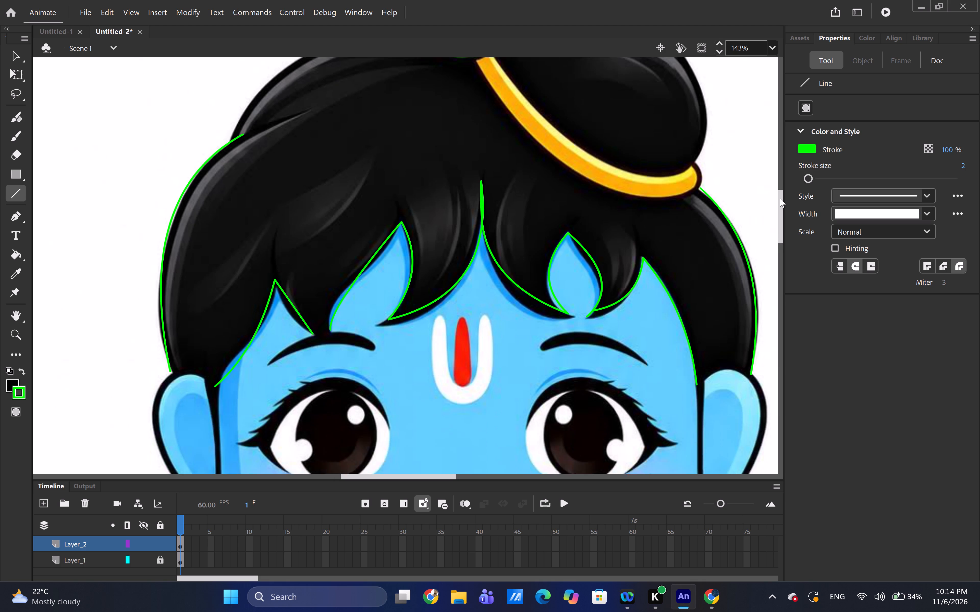
drag(780, 198, 779, 198)
click(777, 183)
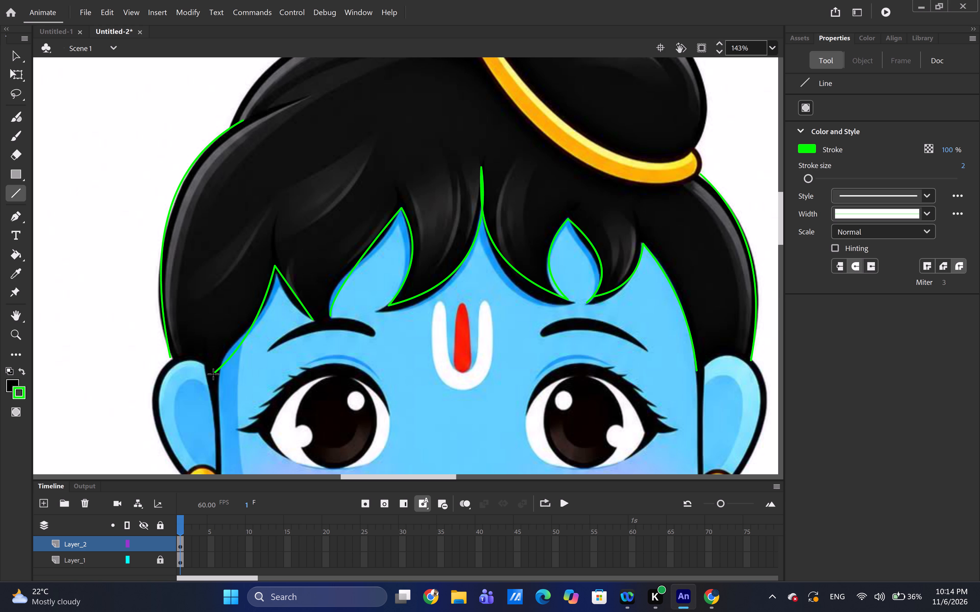
drag(168, 360, 173, 360)
drag(173, 360, 214, 373)
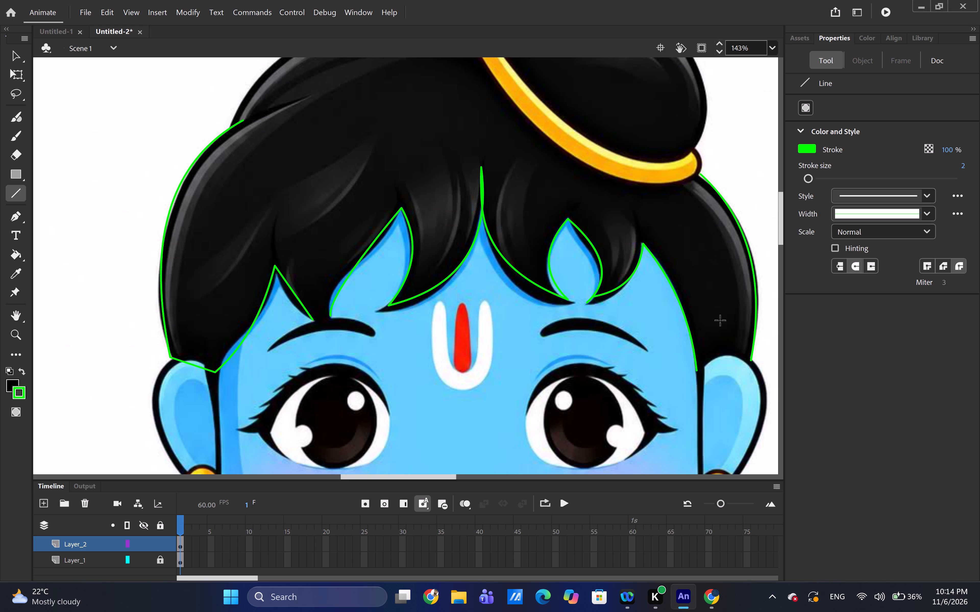
drag(698, 372, 749, 363)
Bend the straight lines across both ear tops upward to follow the hair's edge along the ears.
ctrl+drag(199, 366, 199, 360)
ctrl+drag(728, 363, 726, 352)
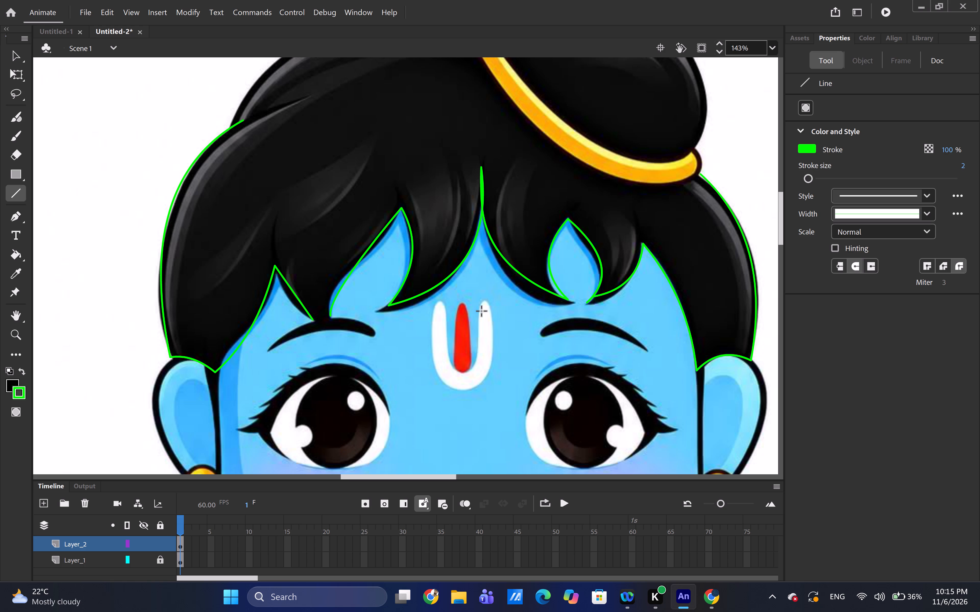
Trace the hair's upper-left edge with a line from the left outline's top end to the peacock feather, bent outward along the hair.
drag(780, 200, 780, 189)
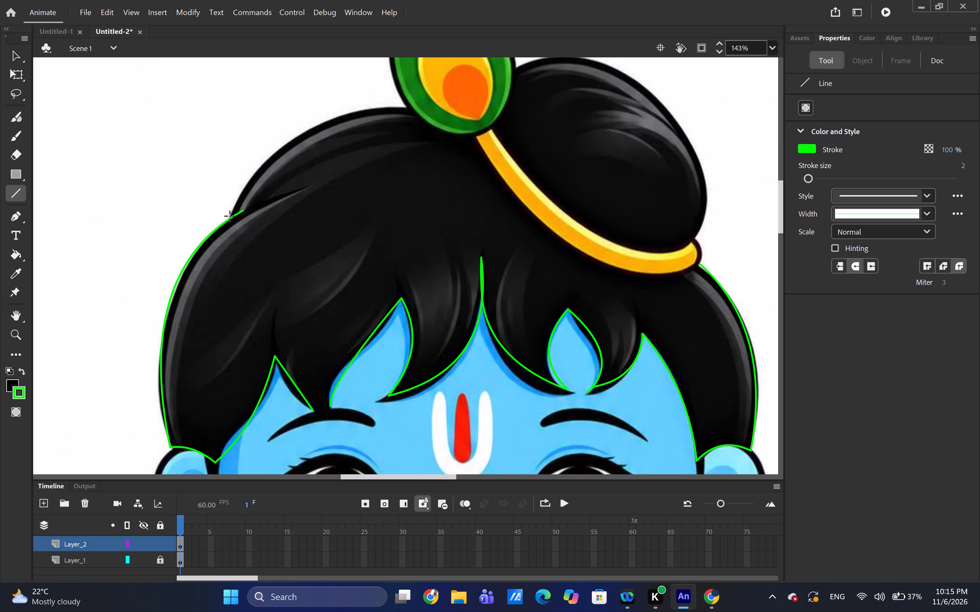
drag(230, 216, 250, 183)
drag(250, 183, 322, 121)
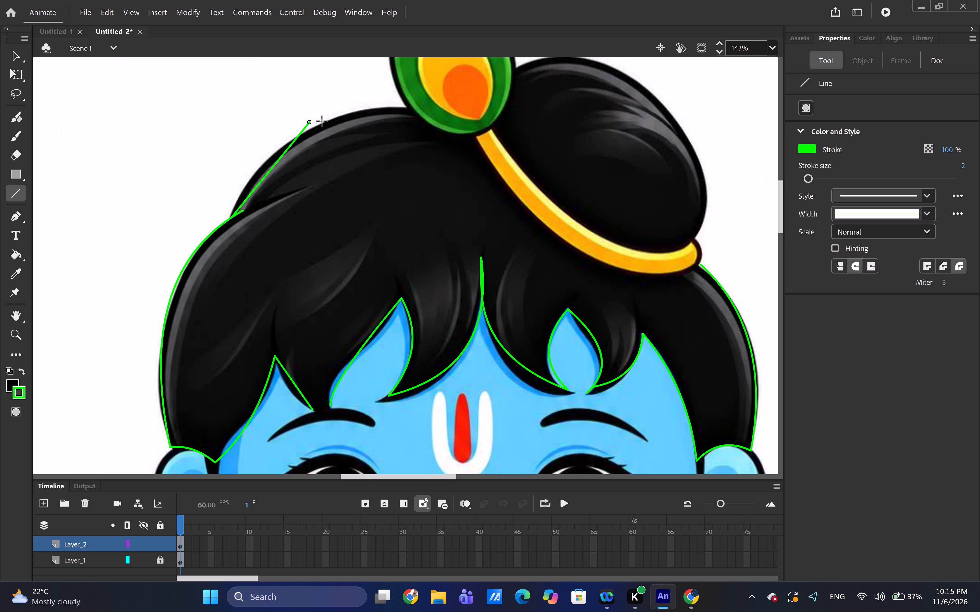
drag(322, 121, 409, 108)
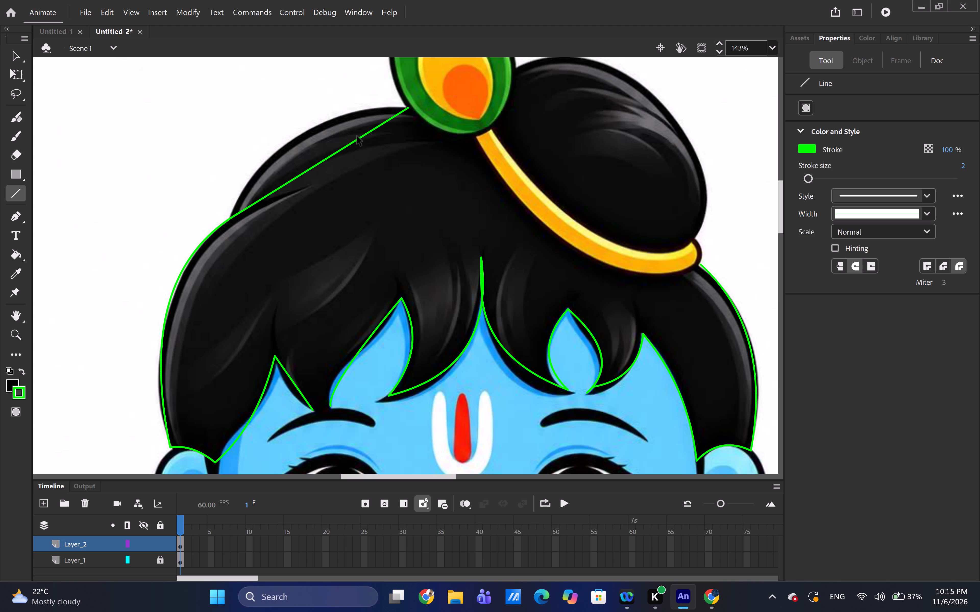
ctrl+drag(361, 138, 357, 126)
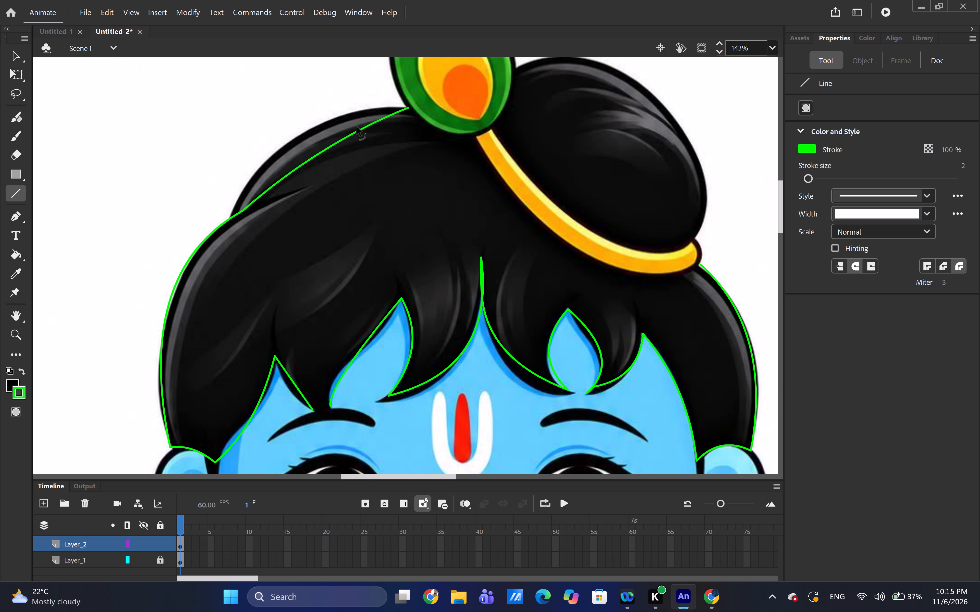
ctrl+drag(357, 126, 344, 100)
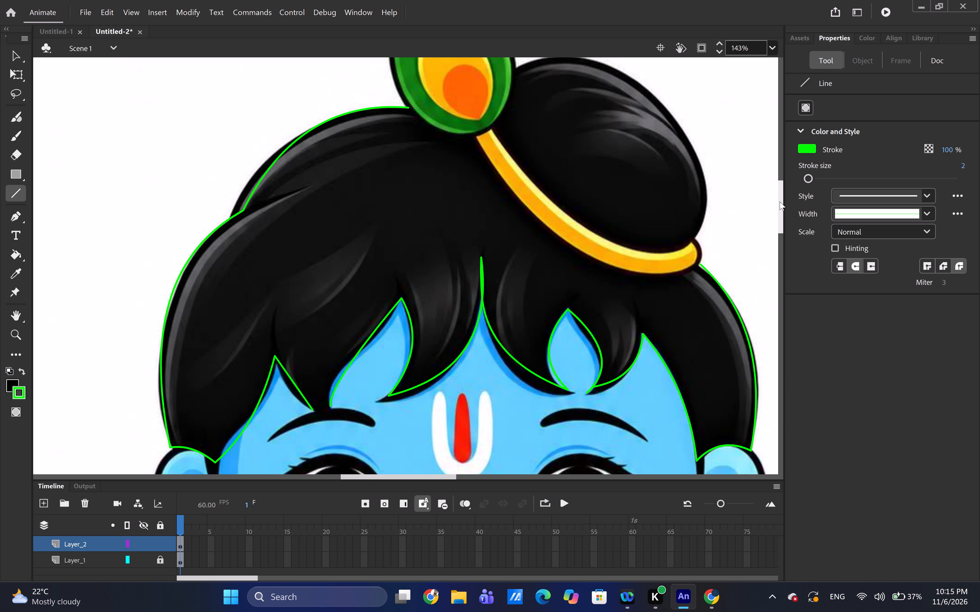
Draw a straight line across the hair bun from the peacock feather's right edge to the right tip of the golden band.
drag(780, 201, 780, 192)
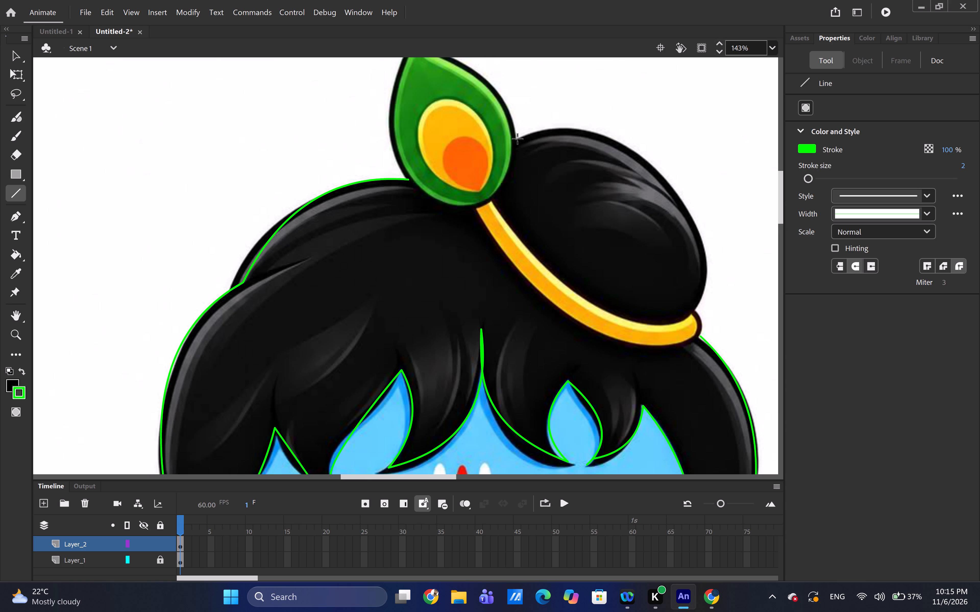
drag(518, 139, 679, 260)
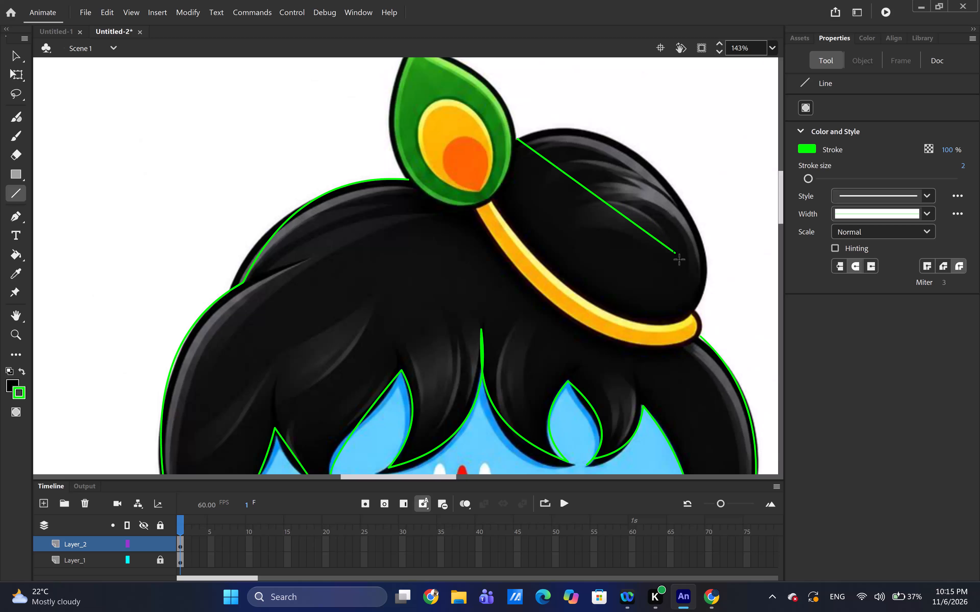
drag(679, 260, 694, 309)
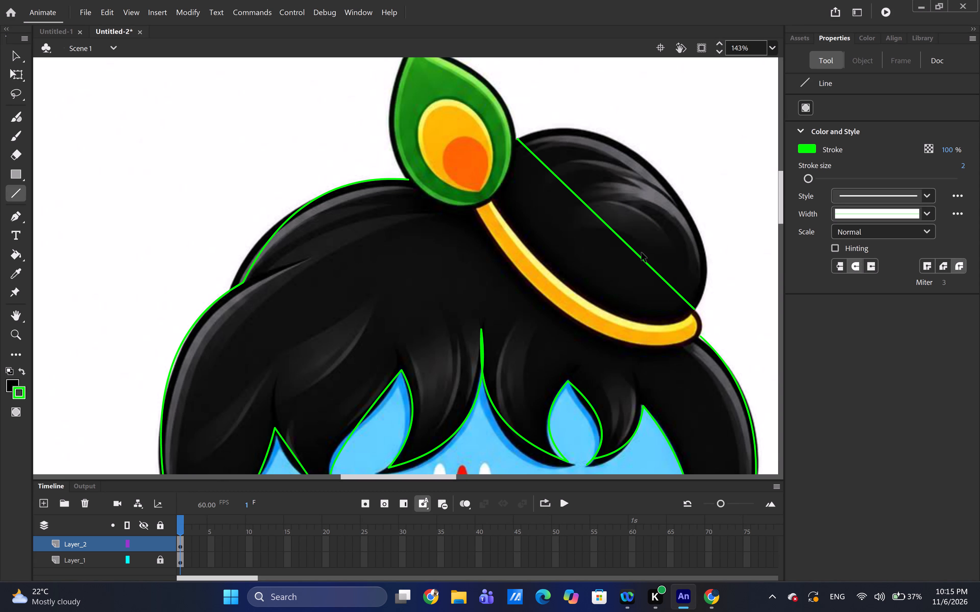
Bend the straight line across the hair bun outward to follow the bun's rounded outer edge.
ctrl+drag(637, 251, 649, 221)
ctrl+drag(649, 221, 660, 198)
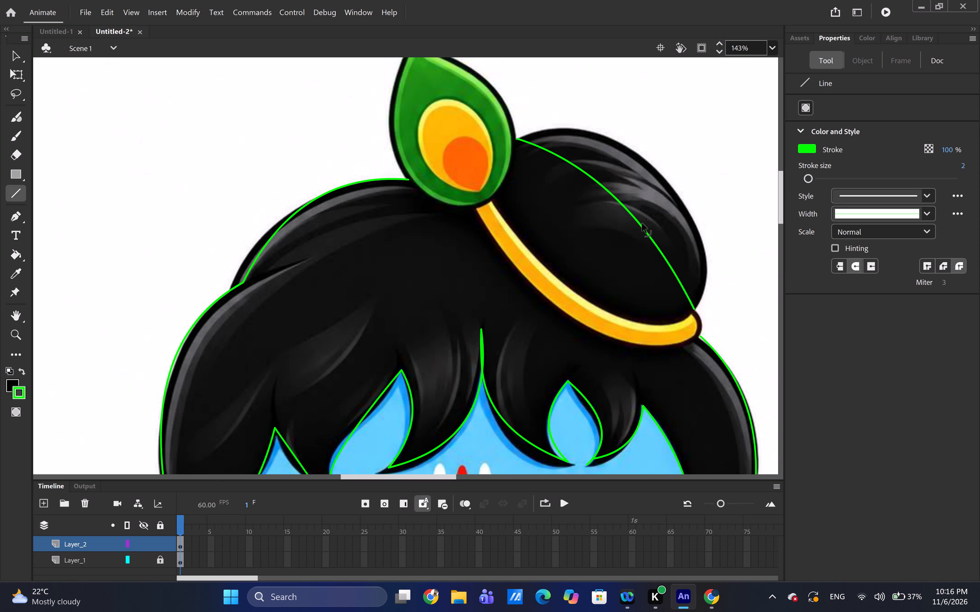
ctrl+click(645, 219)
ctrl+drag(636, 221, 664, 191)
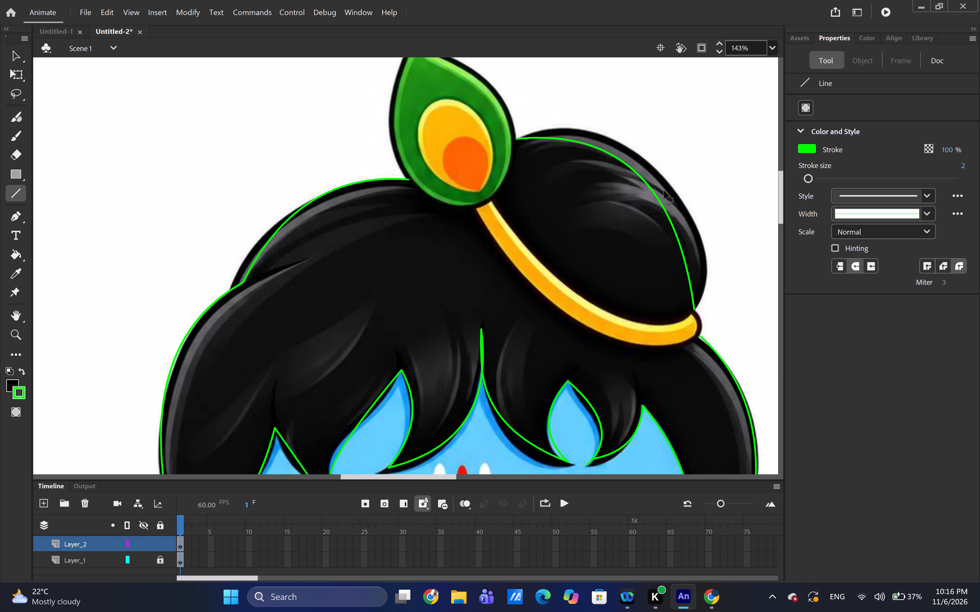
ctrl+drag(664, 191, 672, 185)
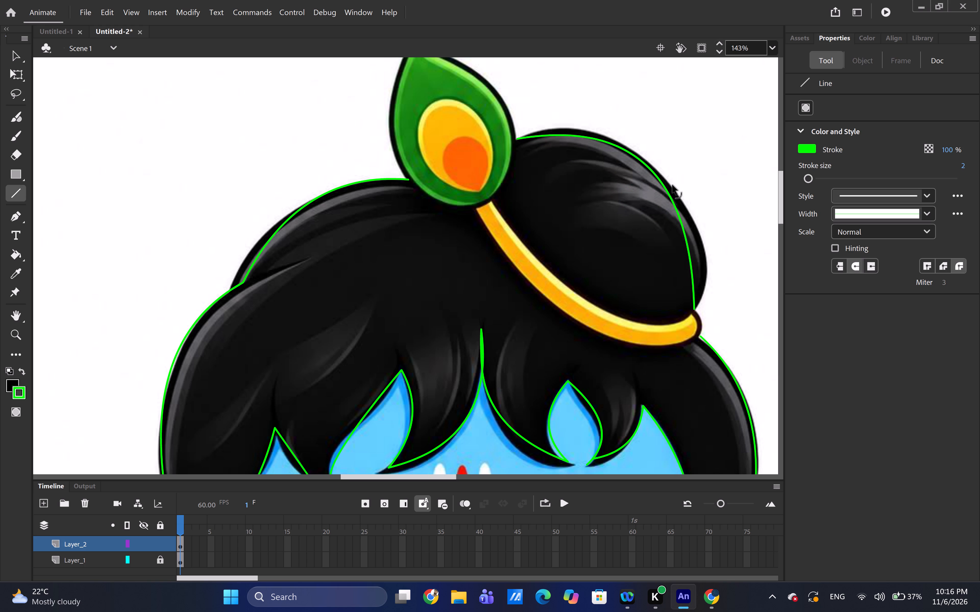
ctrl+drag(672, 185, 675, 184)
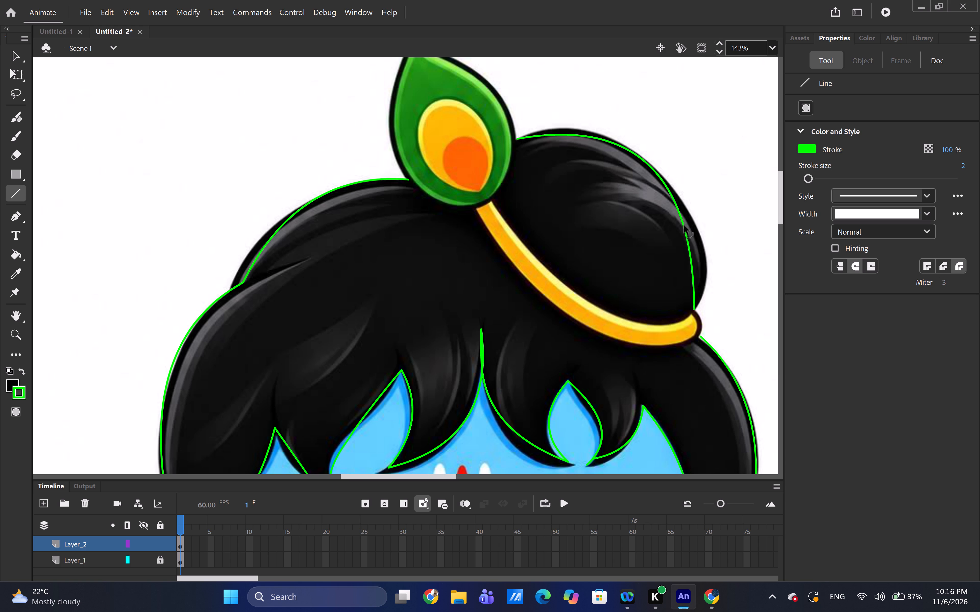
ctrl+drag(684, 225, 698, 226)
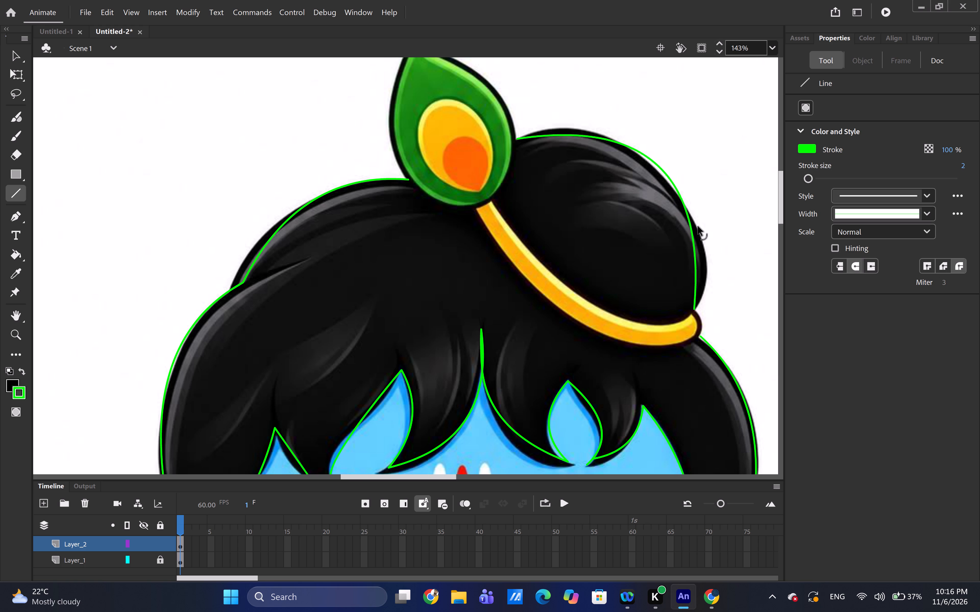
ctrl+drag(698, 226, 685, 216)
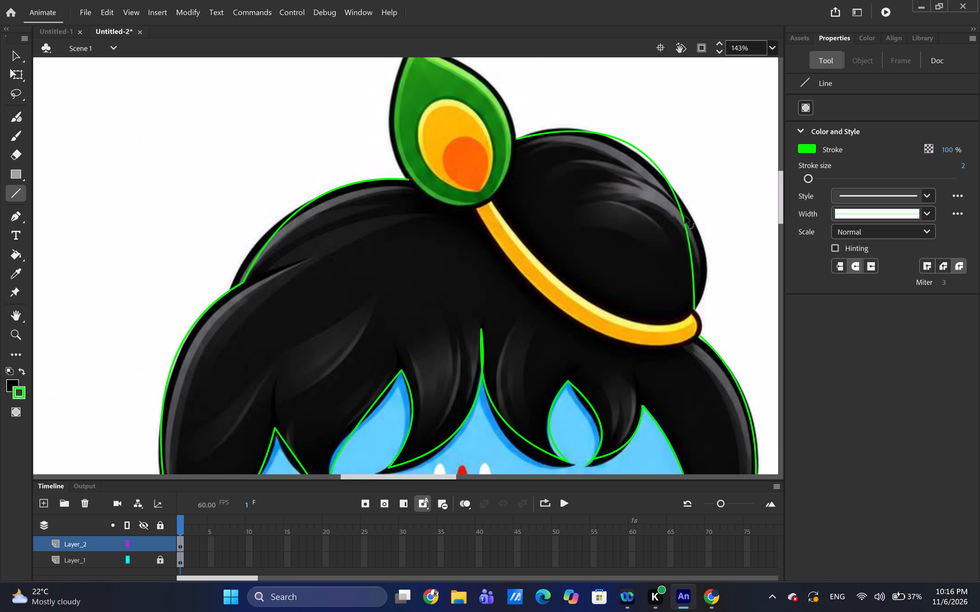
ctrl+drag(685, 216, 672, 214)
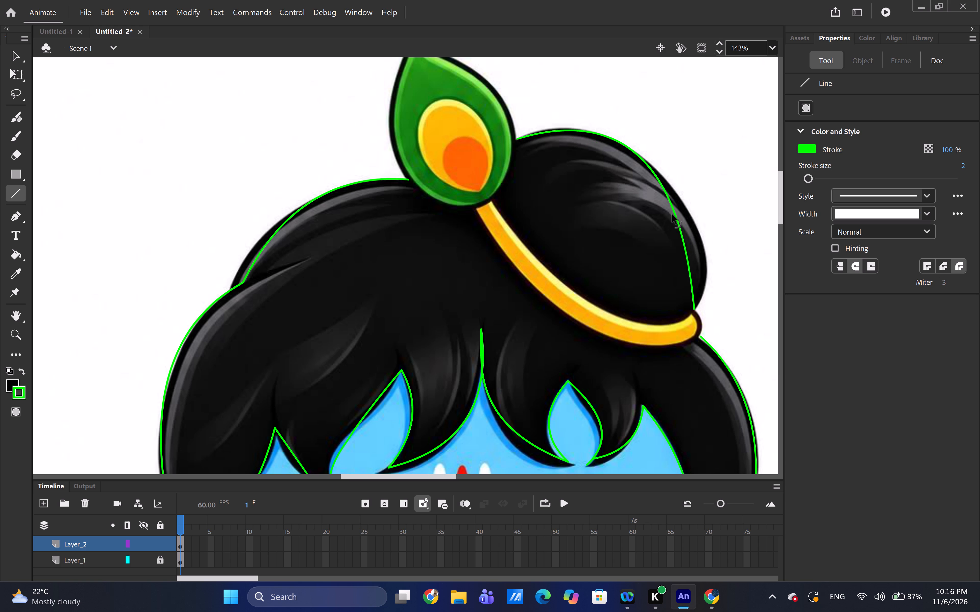
ctrl+drag(672, 214, 673, 214)
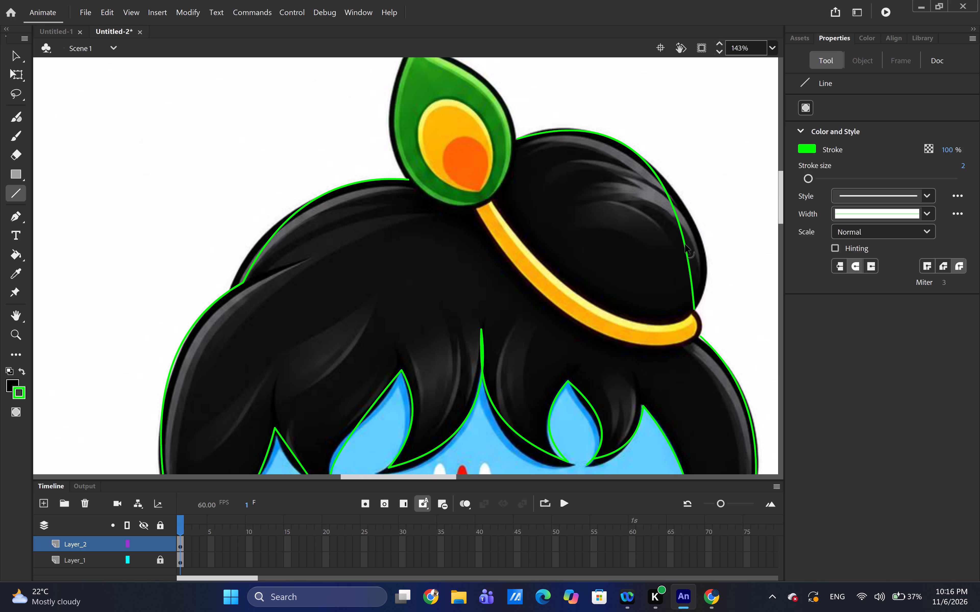
ctrl+drag(685, 245, 714, 255)
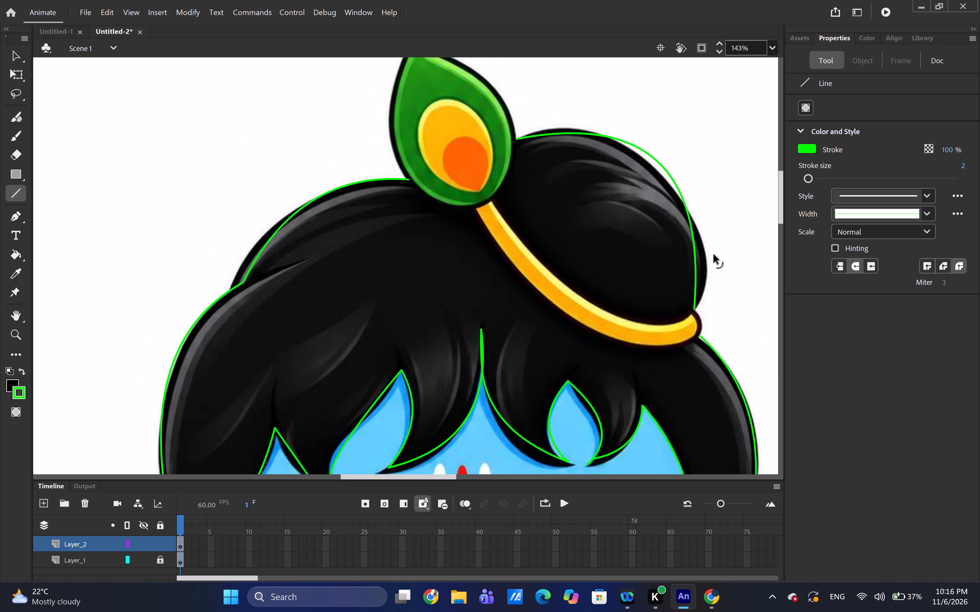
ctrl+drag(714, 255, 668, 235)
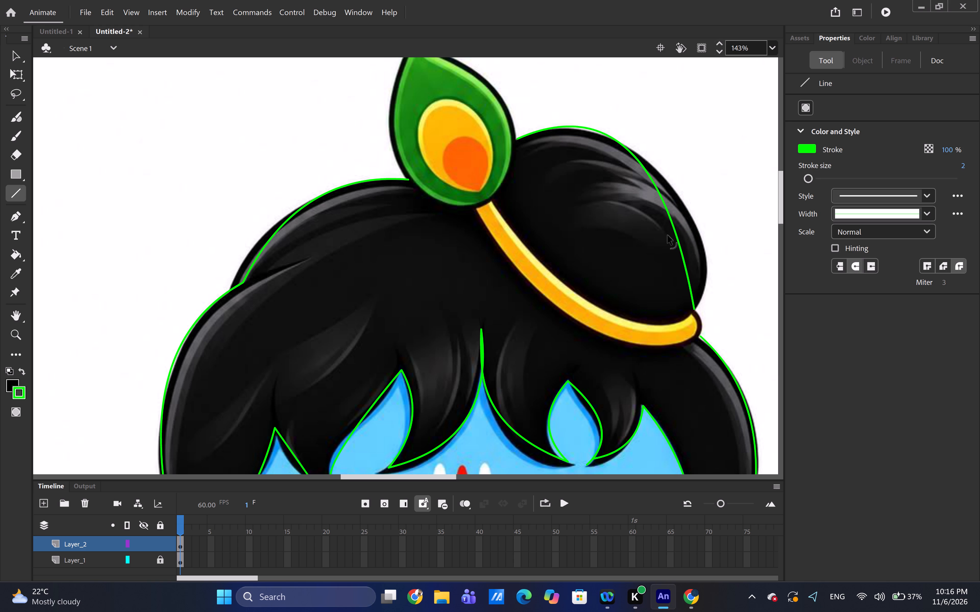
ctrl+drag(668, 235, 705, 247)
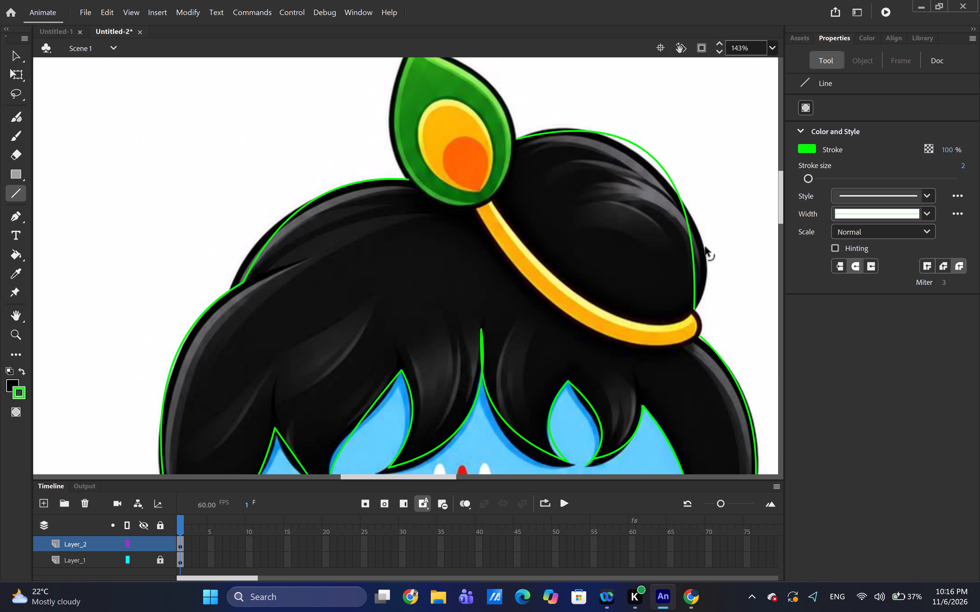
ctrl+drag(705, 247, 705, 252)
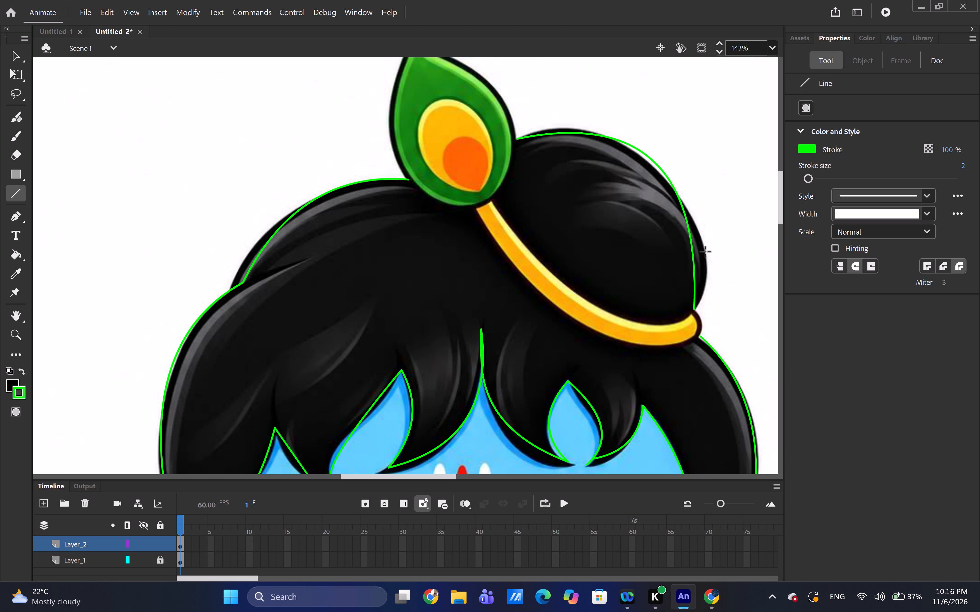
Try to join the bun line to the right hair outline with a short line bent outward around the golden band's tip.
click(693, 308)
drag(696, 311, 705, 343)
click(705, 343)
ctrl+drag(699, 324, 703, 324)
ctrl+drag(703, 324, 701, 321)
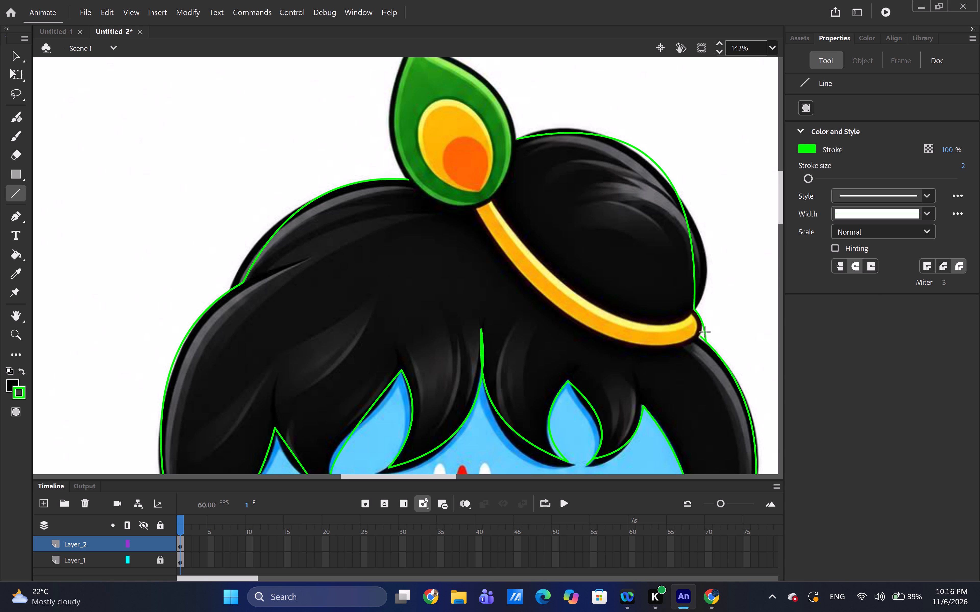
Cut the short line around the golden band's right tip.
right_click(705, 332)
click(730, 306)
Join the bun line to the right hair outline with a short line bent outward around the golden band's right tip.
click(686, 308)
drag(694, 311, 703, 333)
drag(703, 333, 703, 333)
ctrl+drag(697, 323, 699, 323)
ctrl+drag(699, 323, 700, 322)
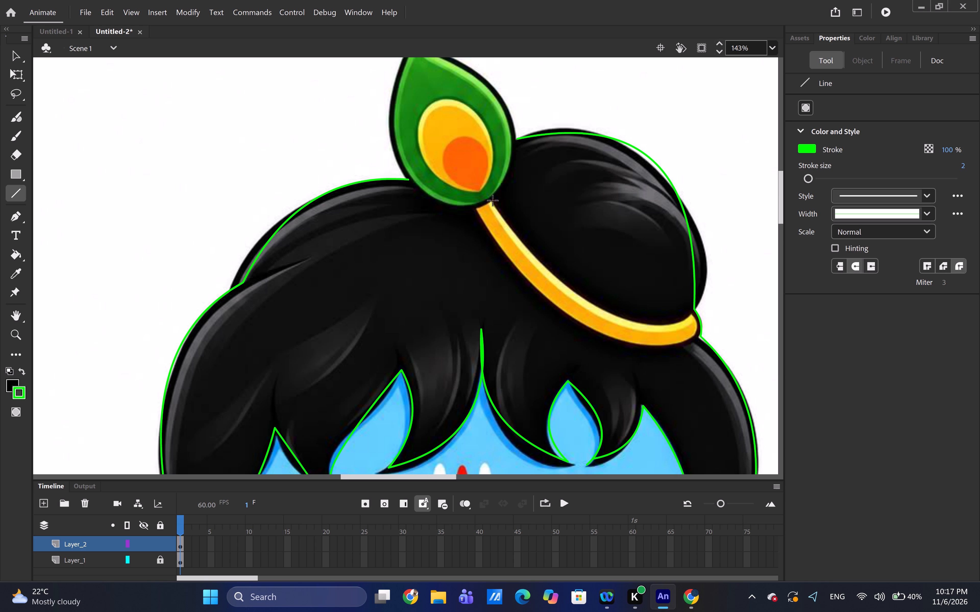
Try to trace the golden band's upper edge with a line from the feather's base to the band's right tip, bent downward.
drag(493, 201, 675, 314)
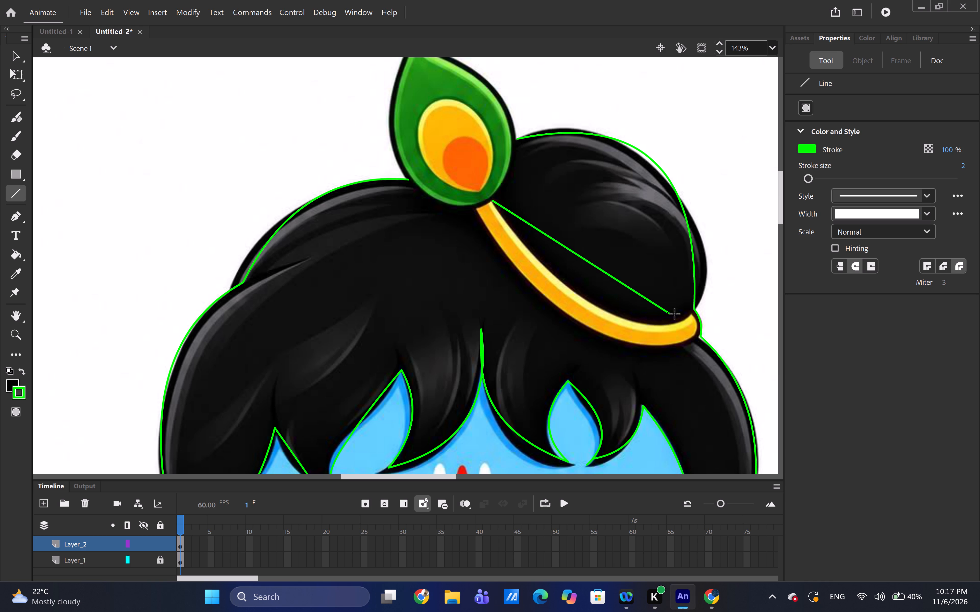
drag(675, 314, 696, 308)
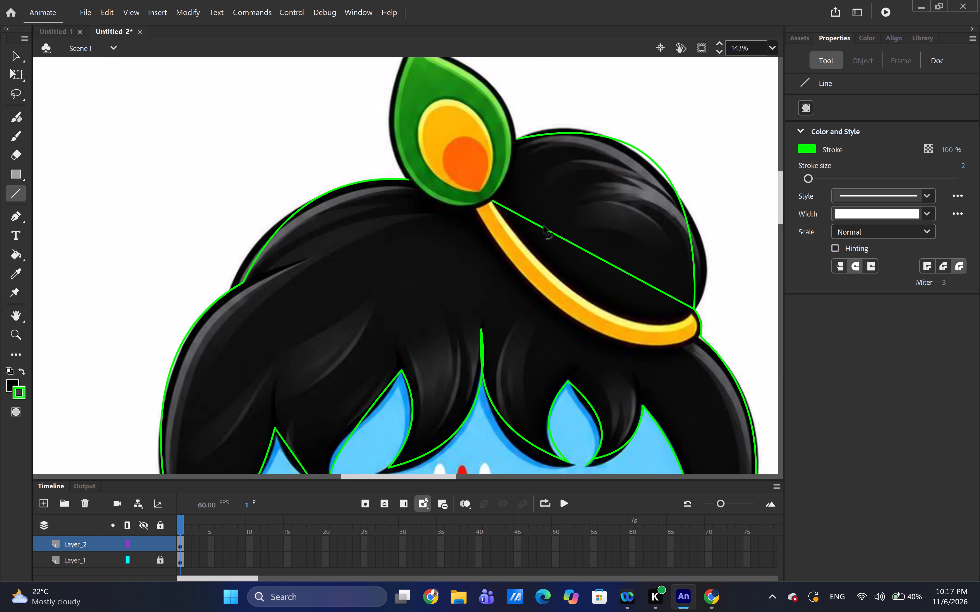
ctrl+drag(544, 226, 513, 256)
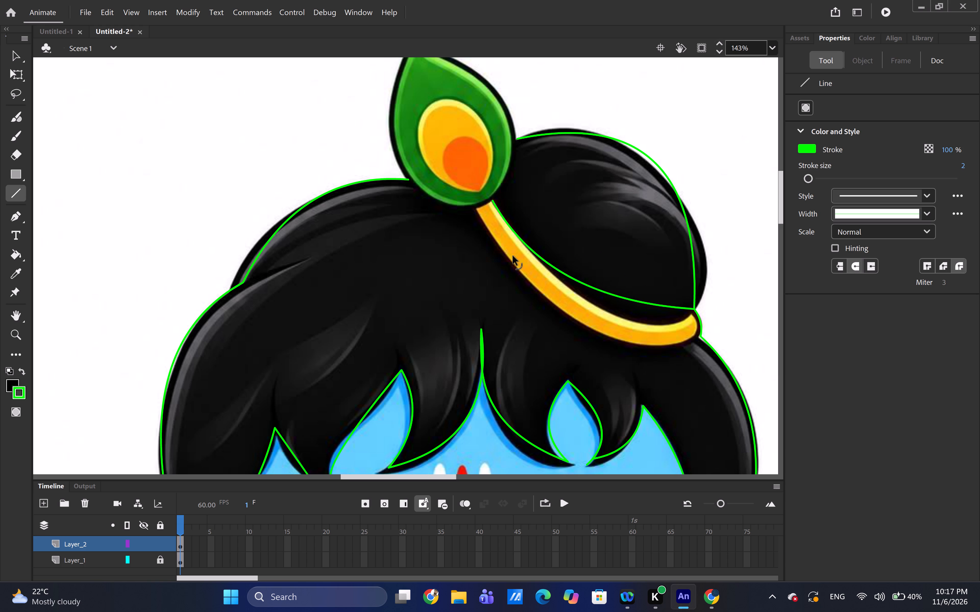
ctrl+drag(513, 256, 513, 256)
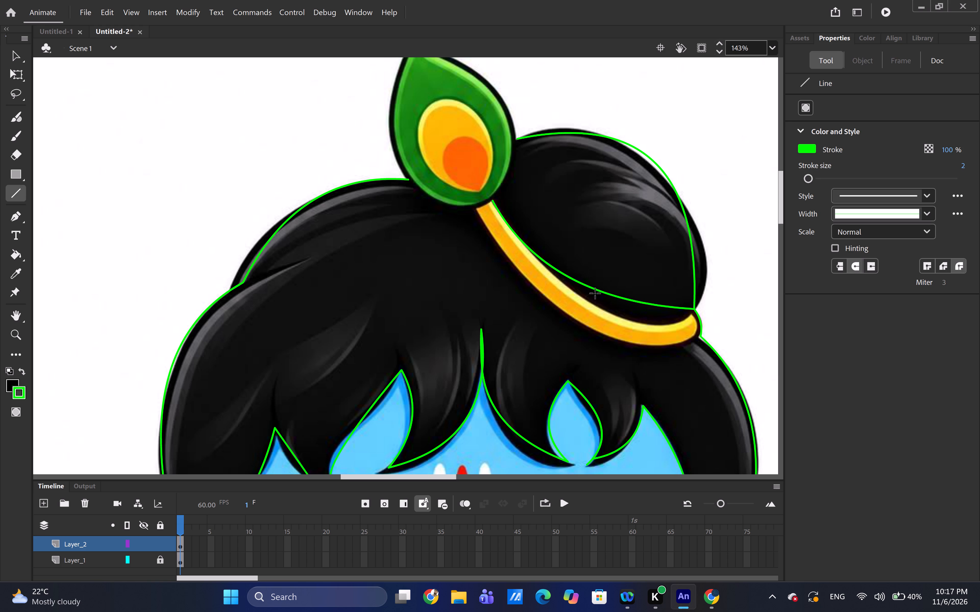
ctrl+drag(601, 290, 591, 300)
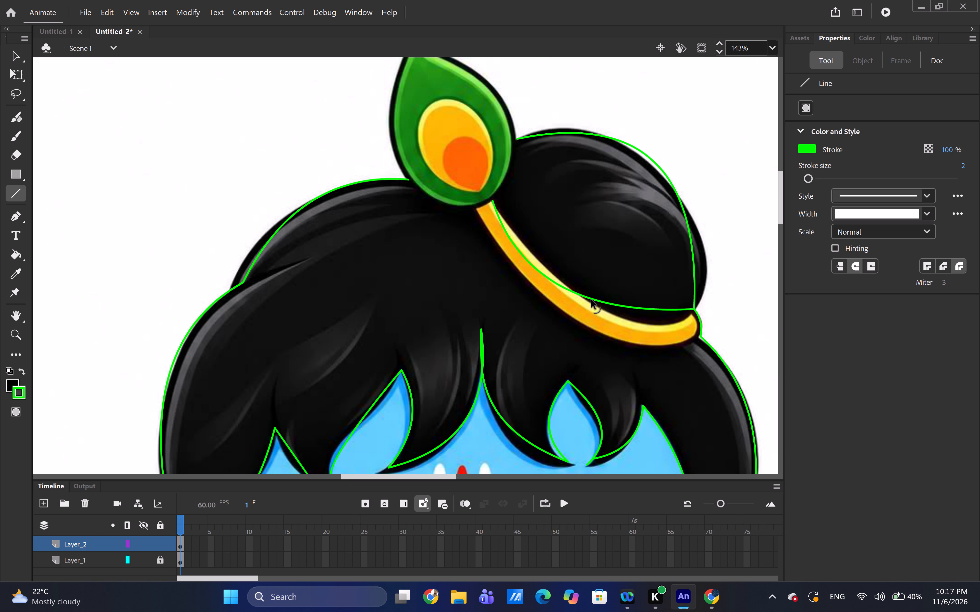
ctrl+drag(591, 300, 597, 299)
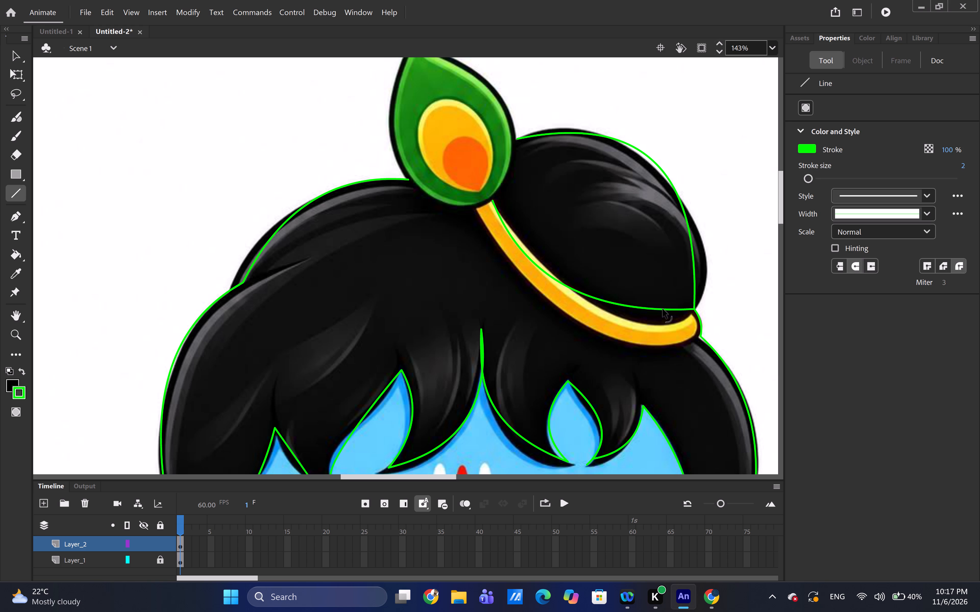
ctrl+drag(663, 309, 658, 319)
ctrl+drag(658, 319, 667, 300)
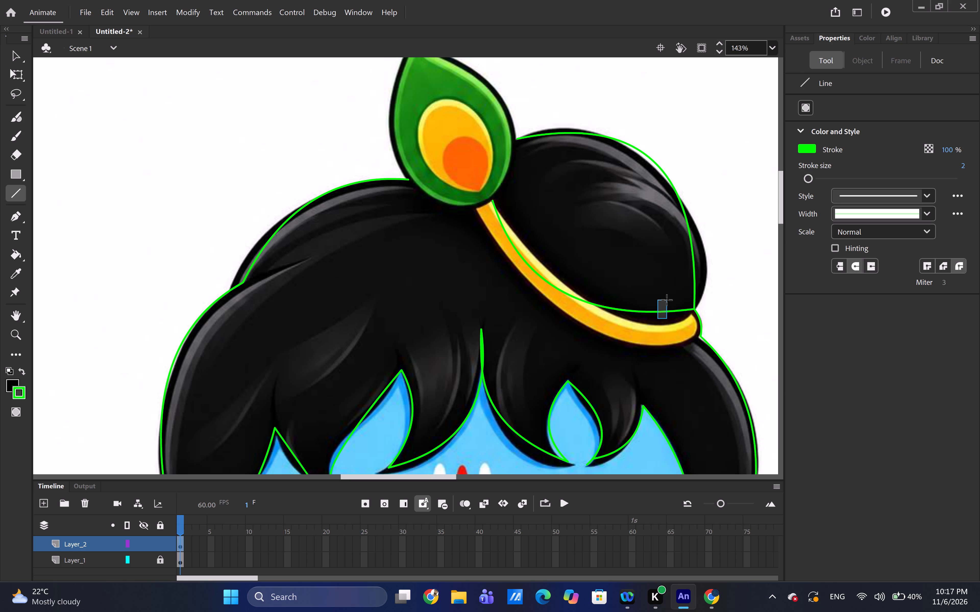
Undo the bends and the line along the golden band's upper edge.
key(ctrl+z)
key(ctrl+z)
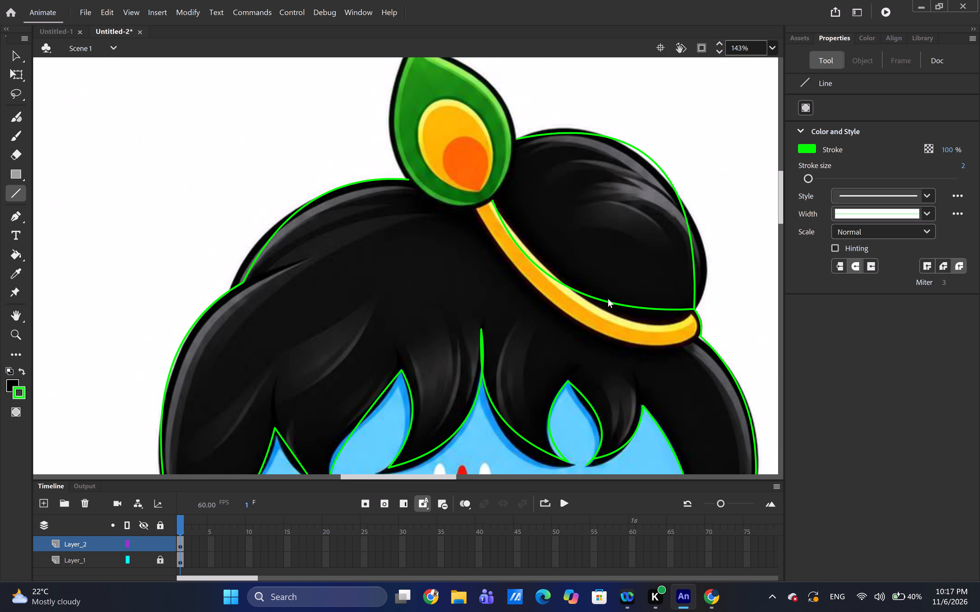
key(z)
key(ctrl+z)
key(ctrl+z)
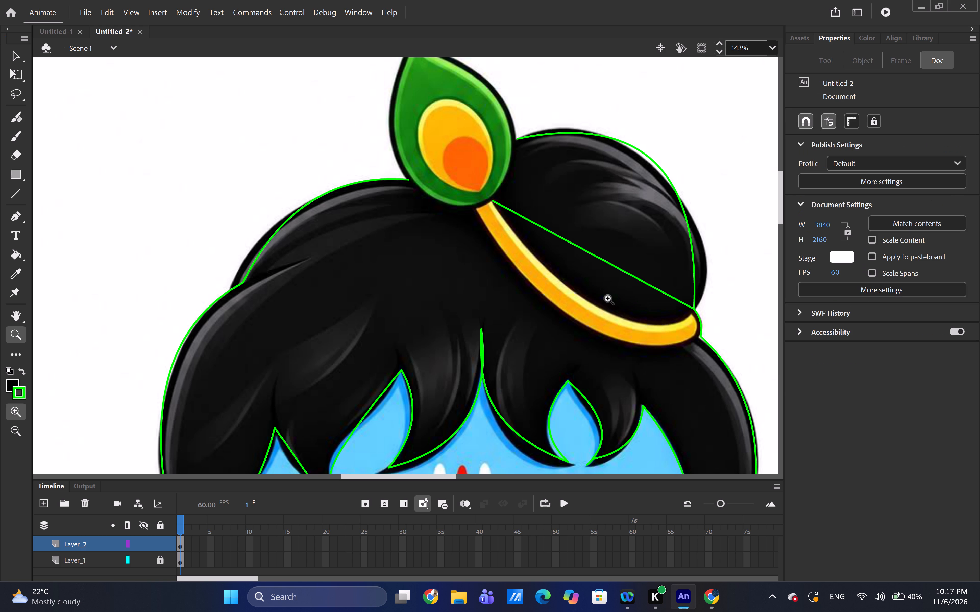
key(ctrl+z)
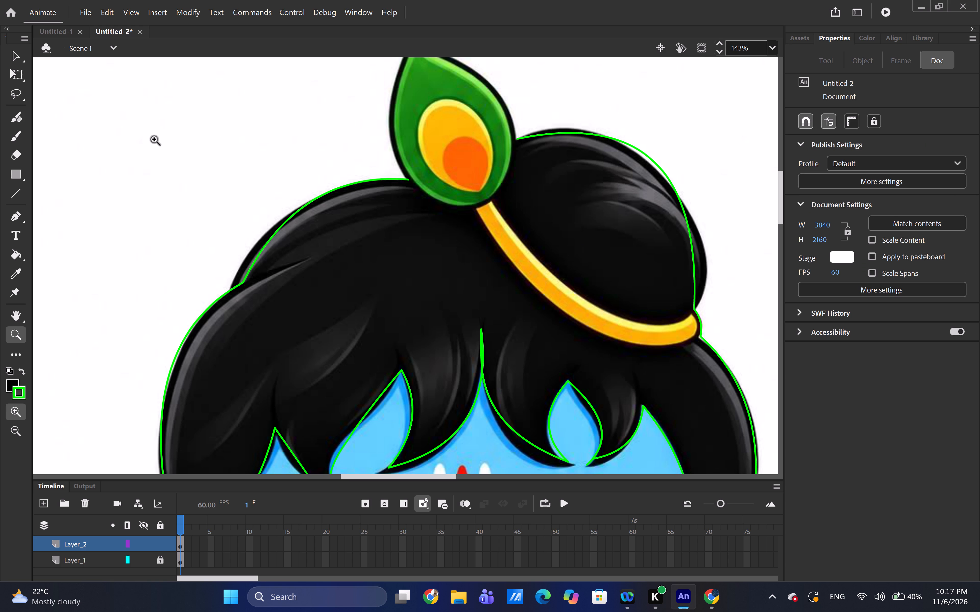
Draw a line from the feather's base to the golden band's right tip and bend it down along the band's upper edge.
click(14, 193)
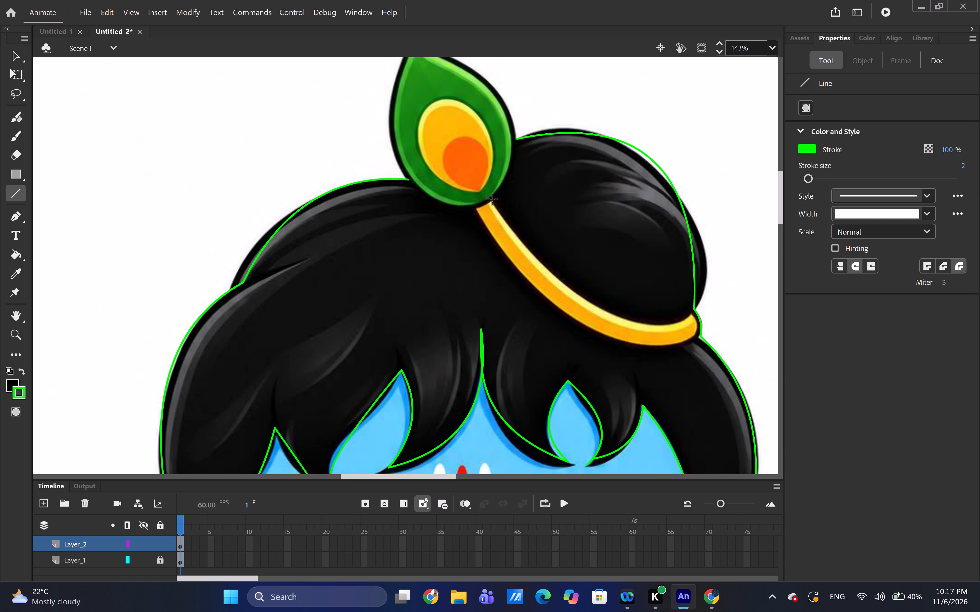
drag(492, 199, 514, 227)
drag(514, 227, 621, 313)
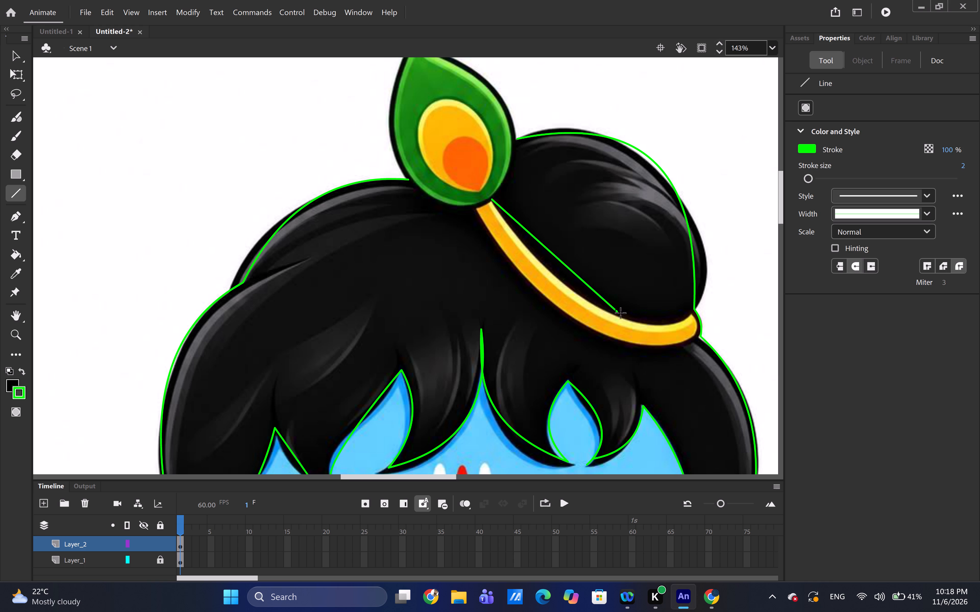
drag(621, 313, 701, 326)
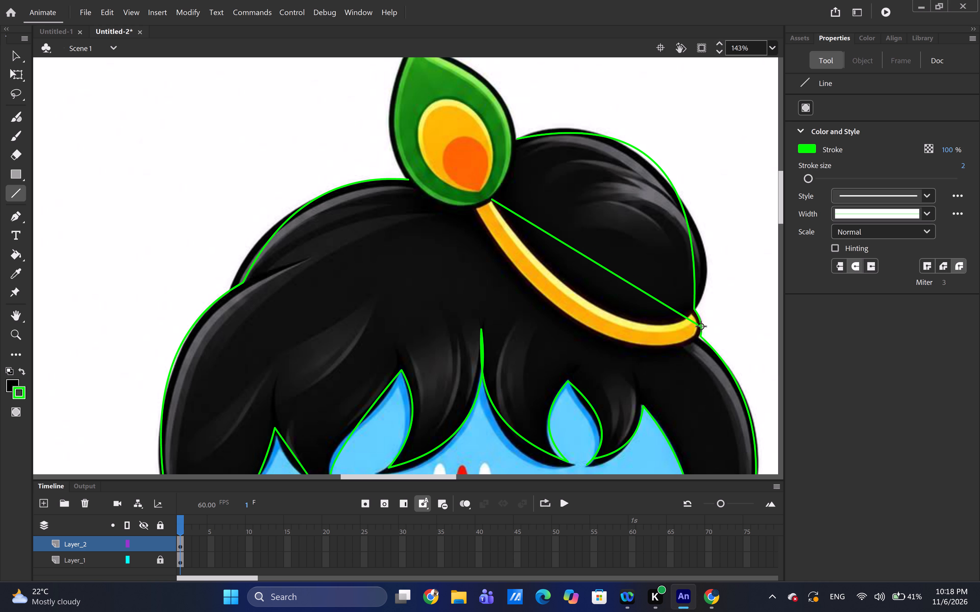
drag(701, 326, 678, 325)
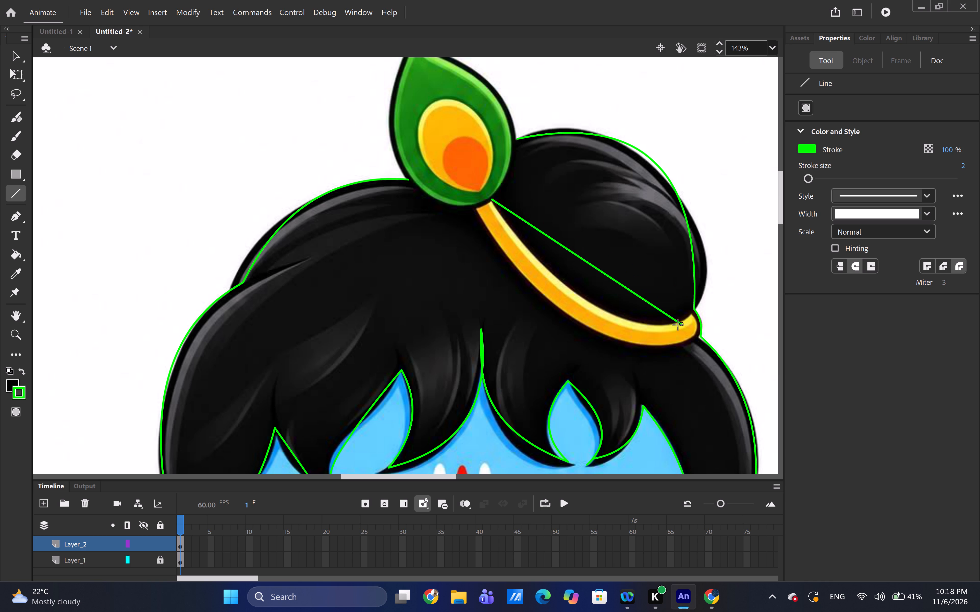
drag(678, 325, 690, 320)
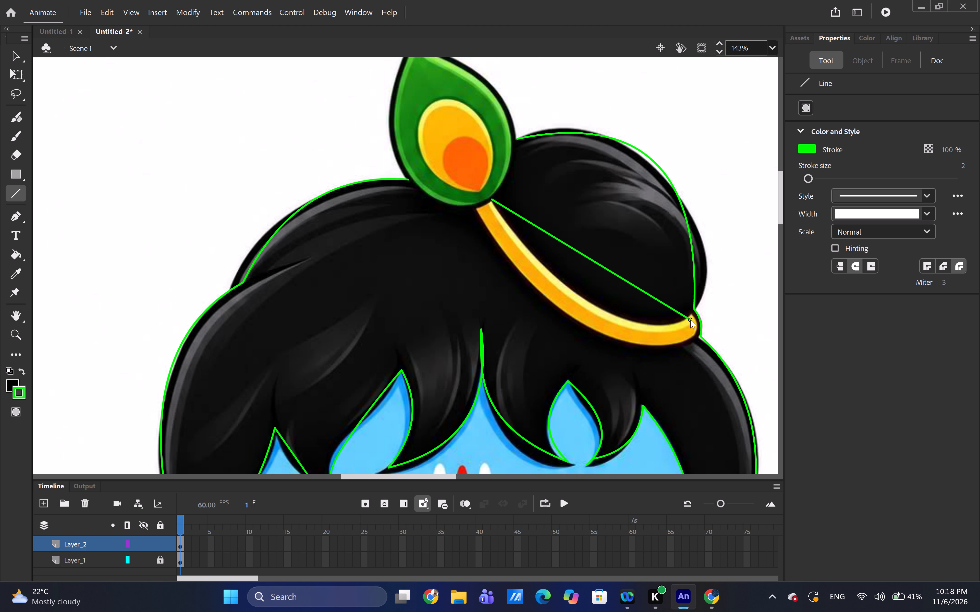
drag(690, 320, 692, 317)
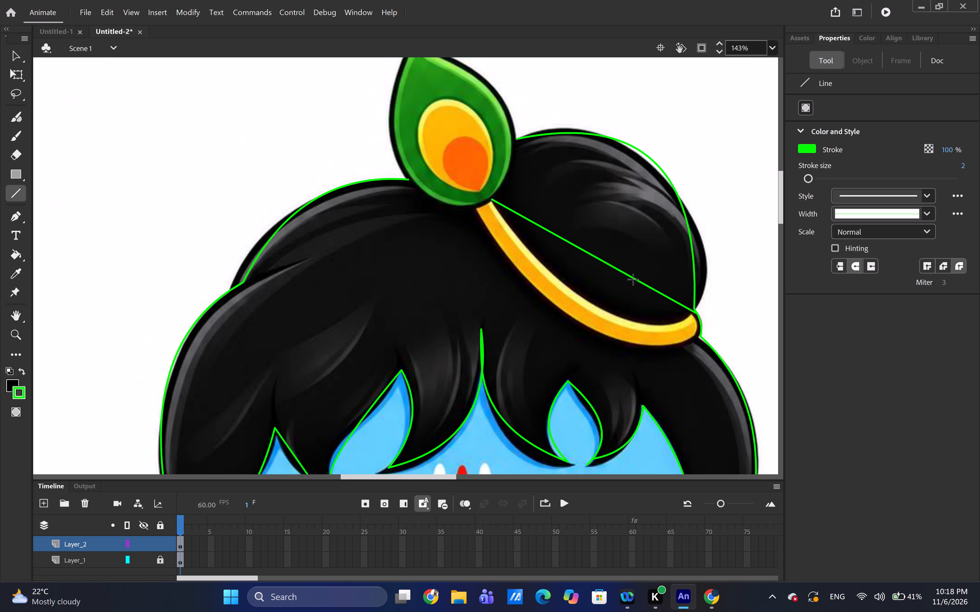
ctrl+click(638, 272)
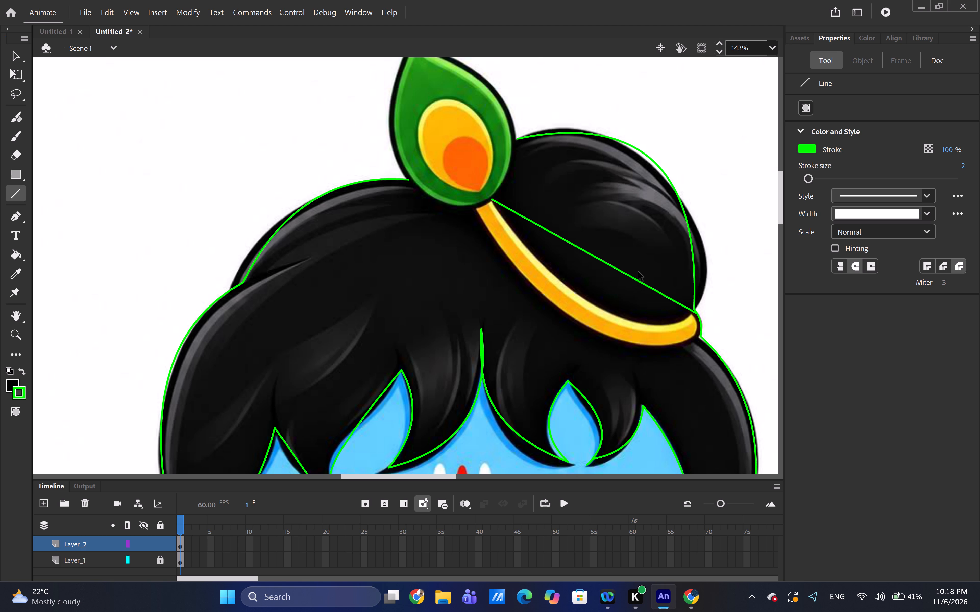
ctrl+drag(631, 278, 621, 297)
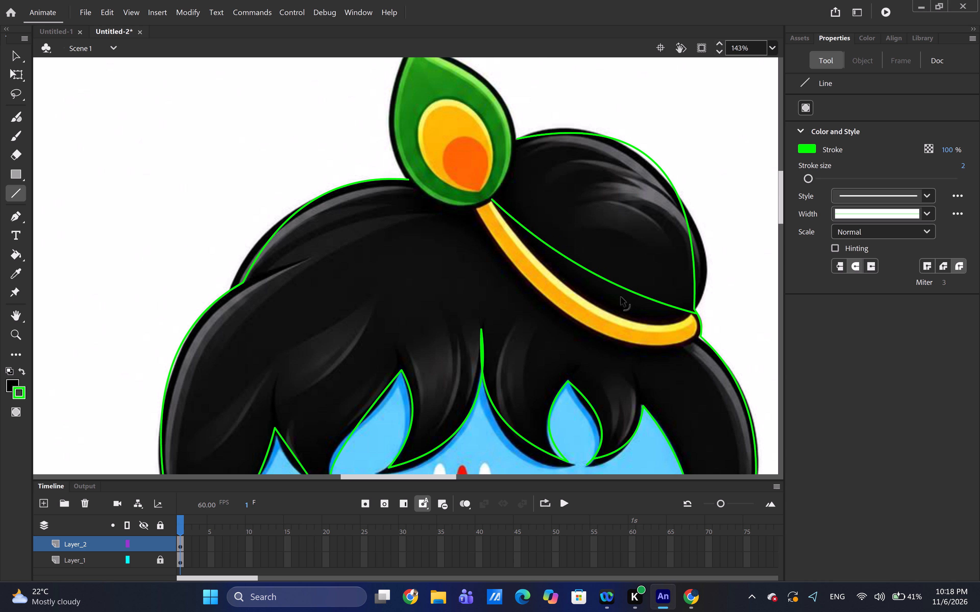
ctrl+drag(621, 297, 599, 314)
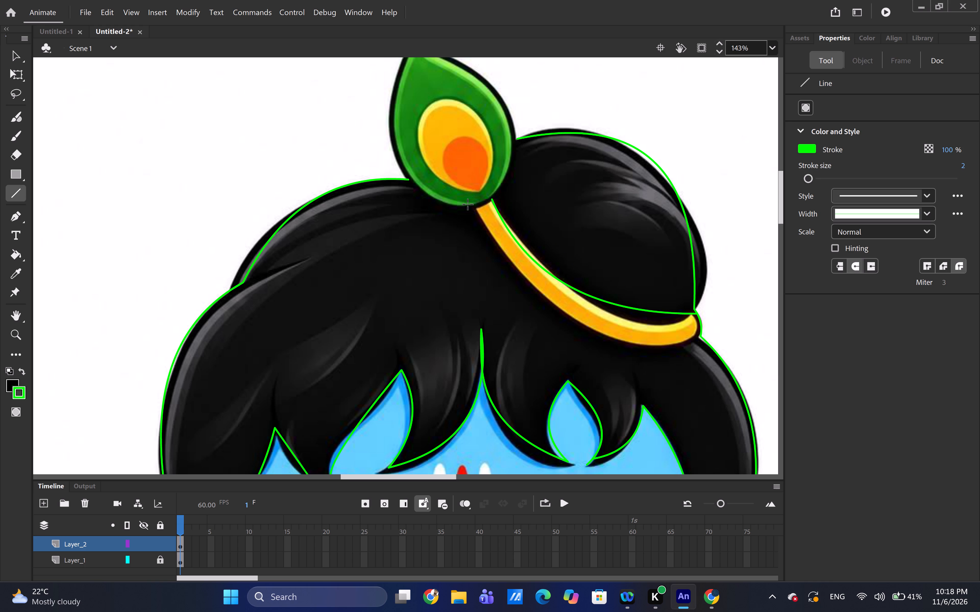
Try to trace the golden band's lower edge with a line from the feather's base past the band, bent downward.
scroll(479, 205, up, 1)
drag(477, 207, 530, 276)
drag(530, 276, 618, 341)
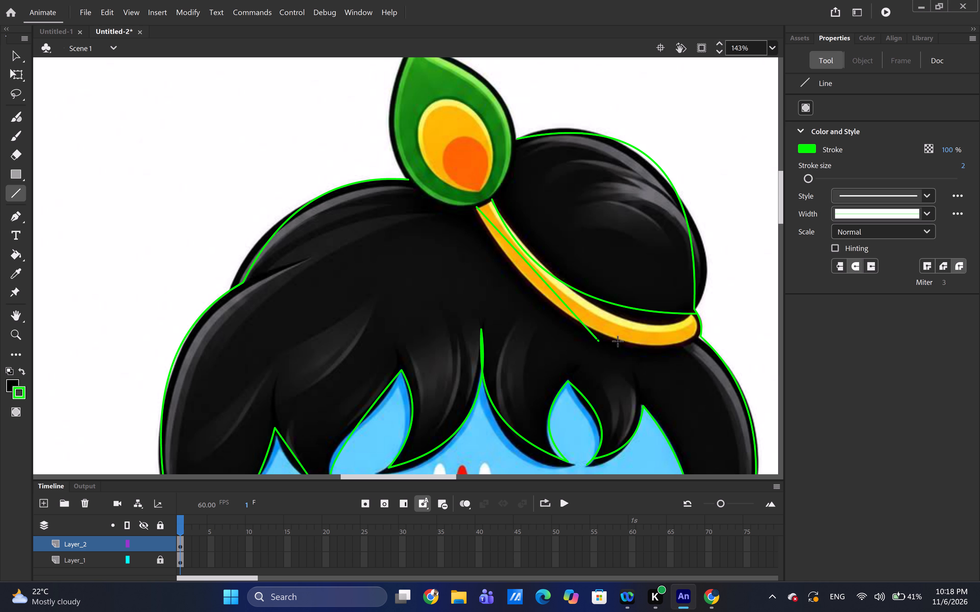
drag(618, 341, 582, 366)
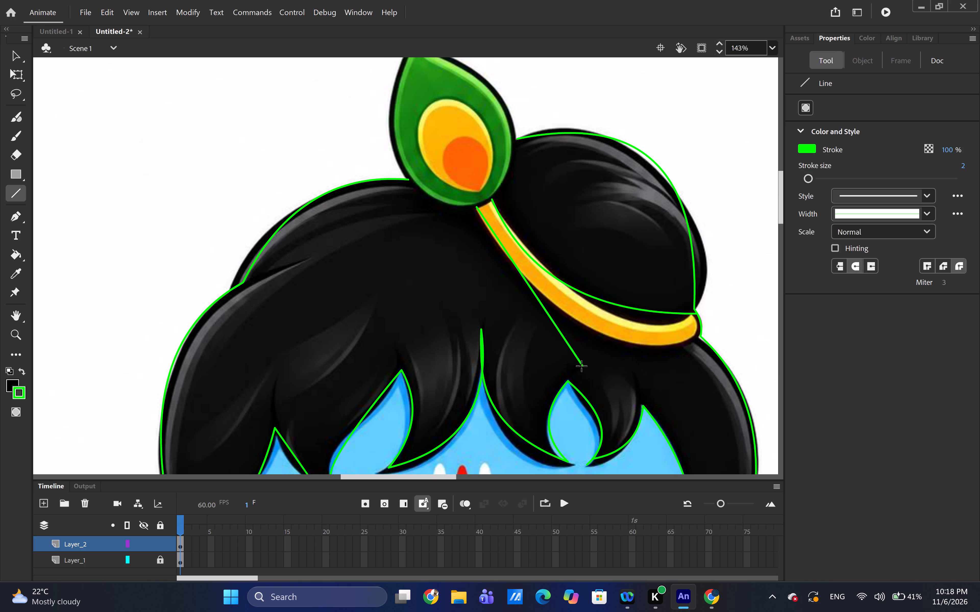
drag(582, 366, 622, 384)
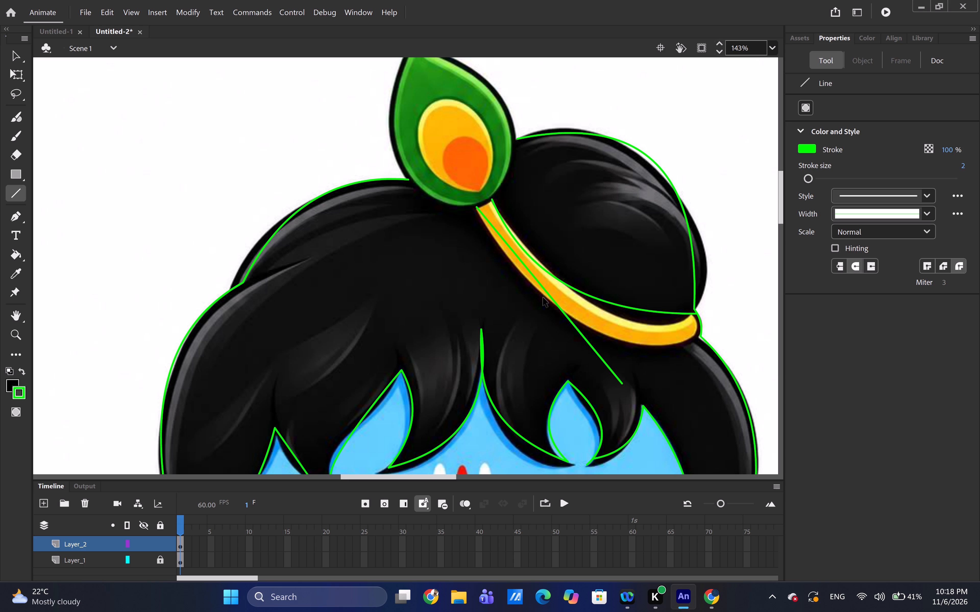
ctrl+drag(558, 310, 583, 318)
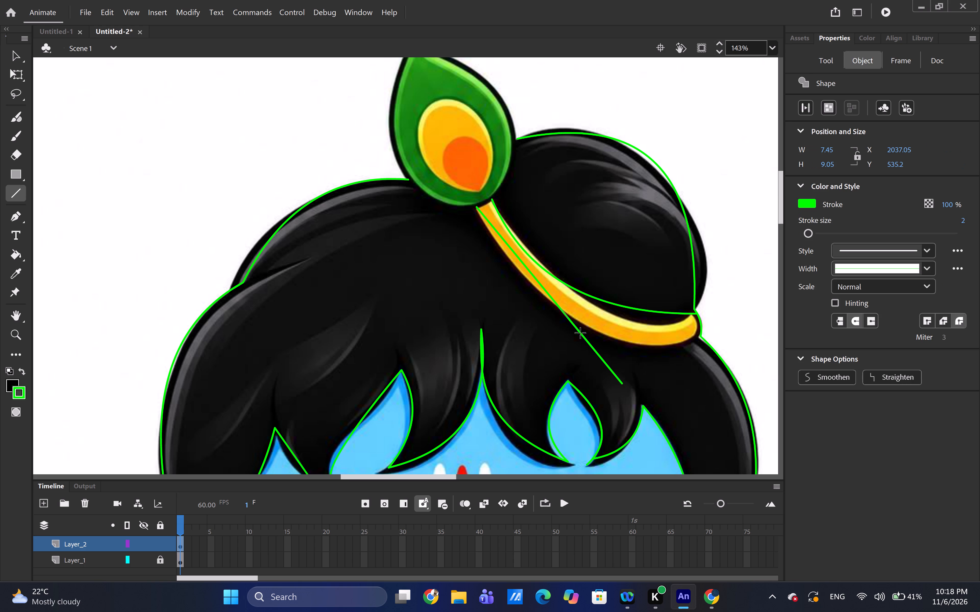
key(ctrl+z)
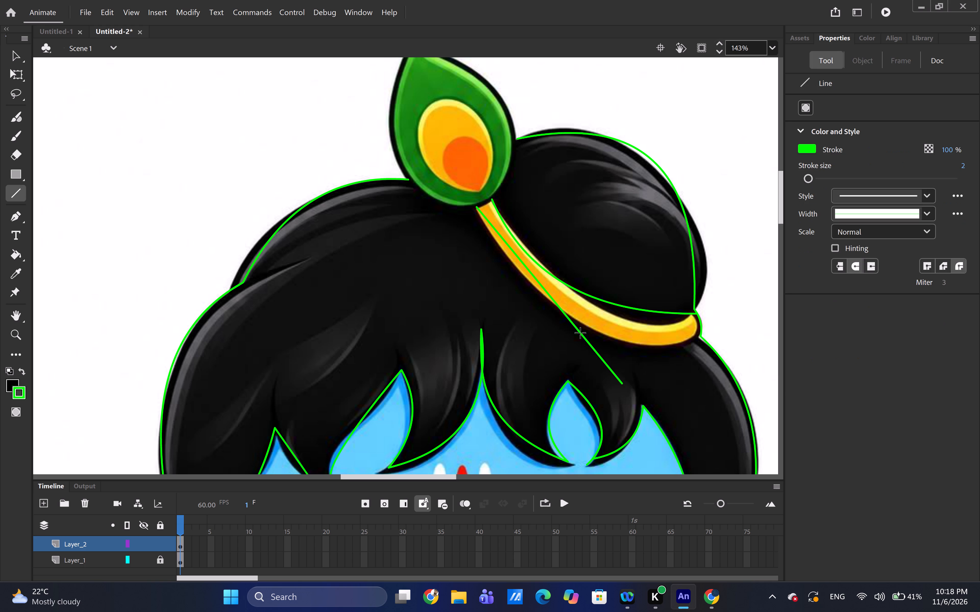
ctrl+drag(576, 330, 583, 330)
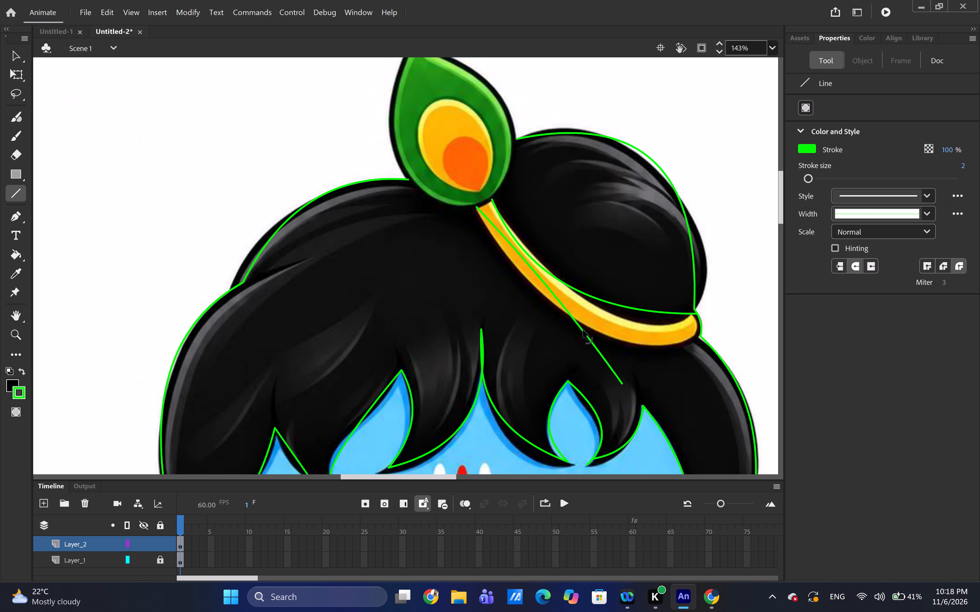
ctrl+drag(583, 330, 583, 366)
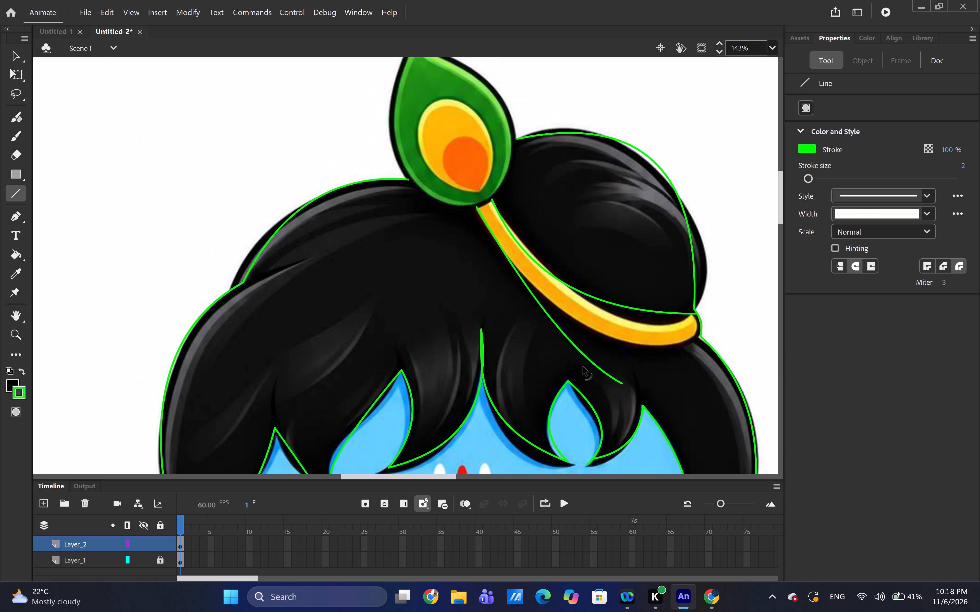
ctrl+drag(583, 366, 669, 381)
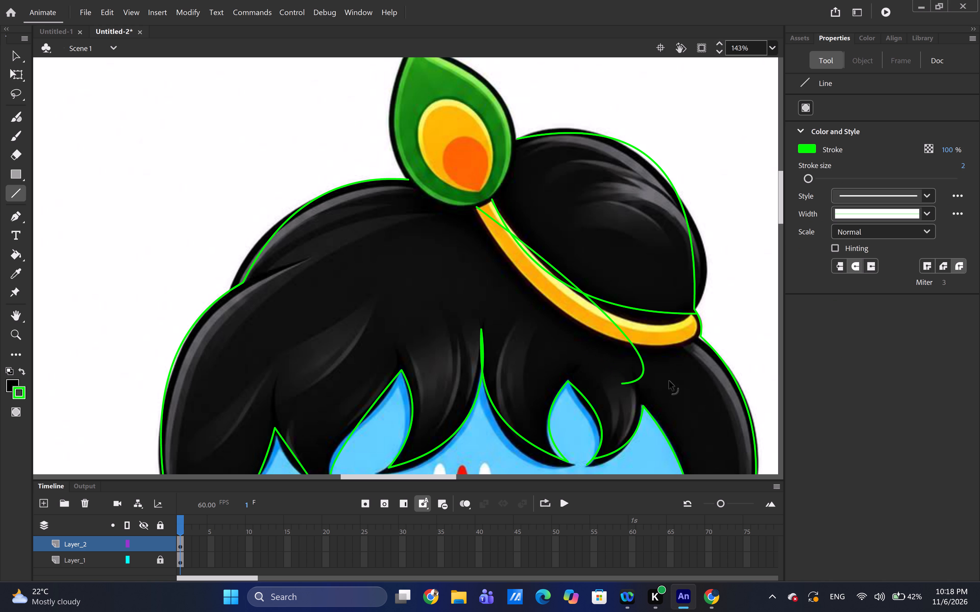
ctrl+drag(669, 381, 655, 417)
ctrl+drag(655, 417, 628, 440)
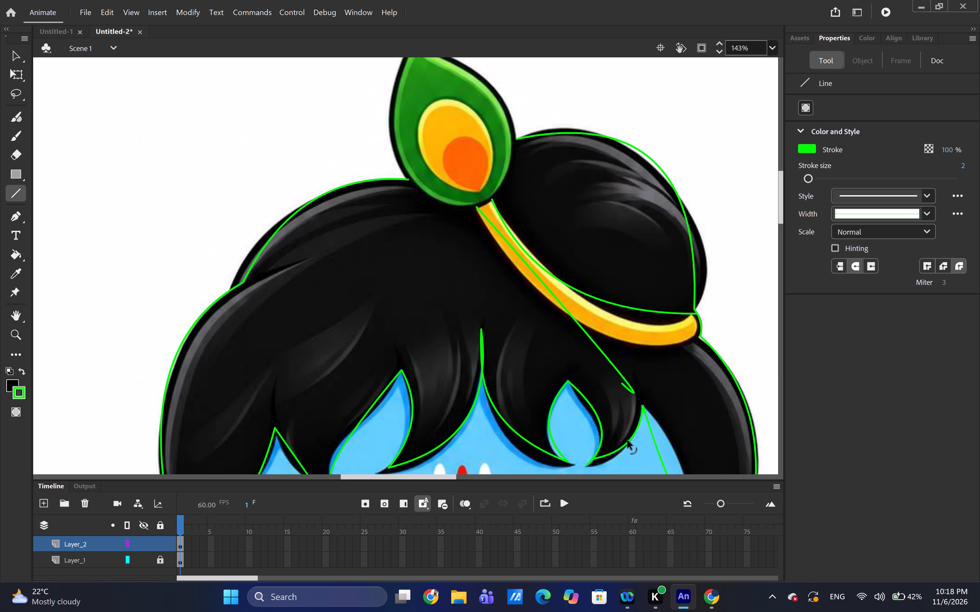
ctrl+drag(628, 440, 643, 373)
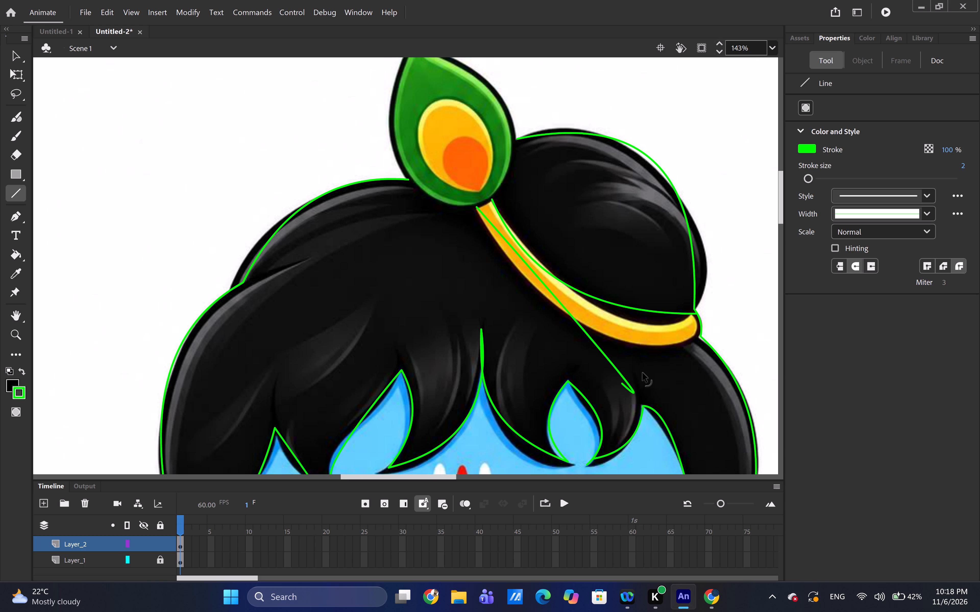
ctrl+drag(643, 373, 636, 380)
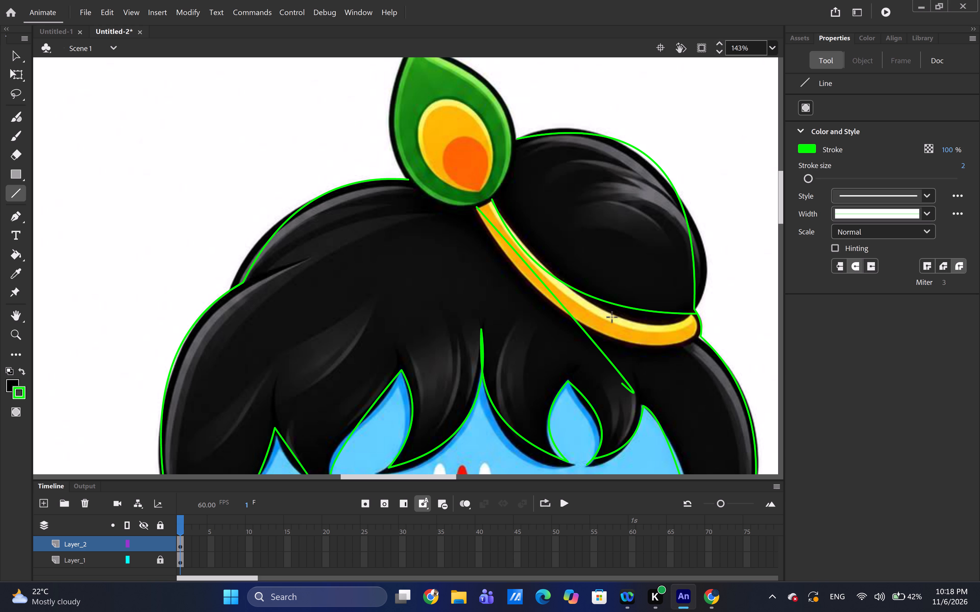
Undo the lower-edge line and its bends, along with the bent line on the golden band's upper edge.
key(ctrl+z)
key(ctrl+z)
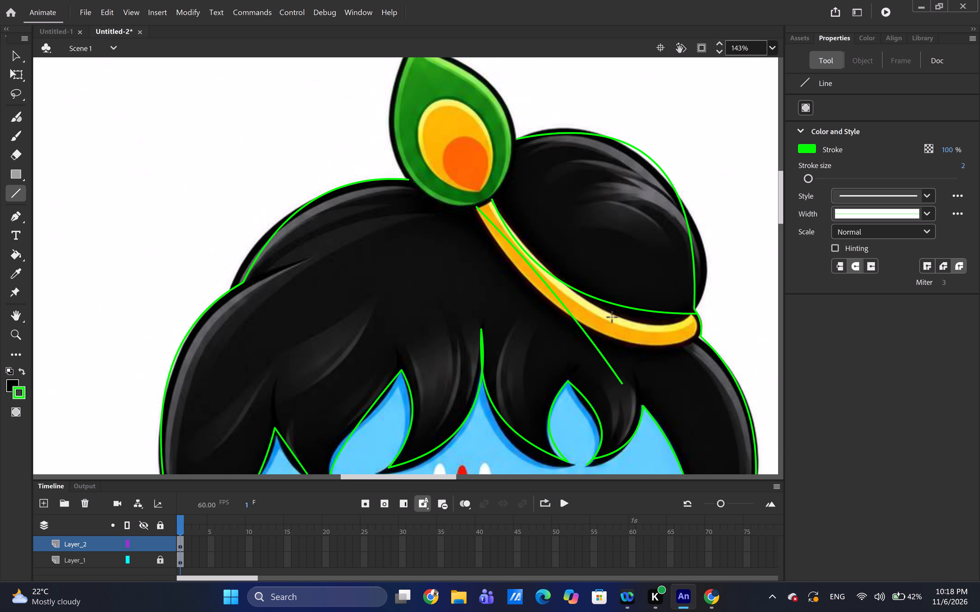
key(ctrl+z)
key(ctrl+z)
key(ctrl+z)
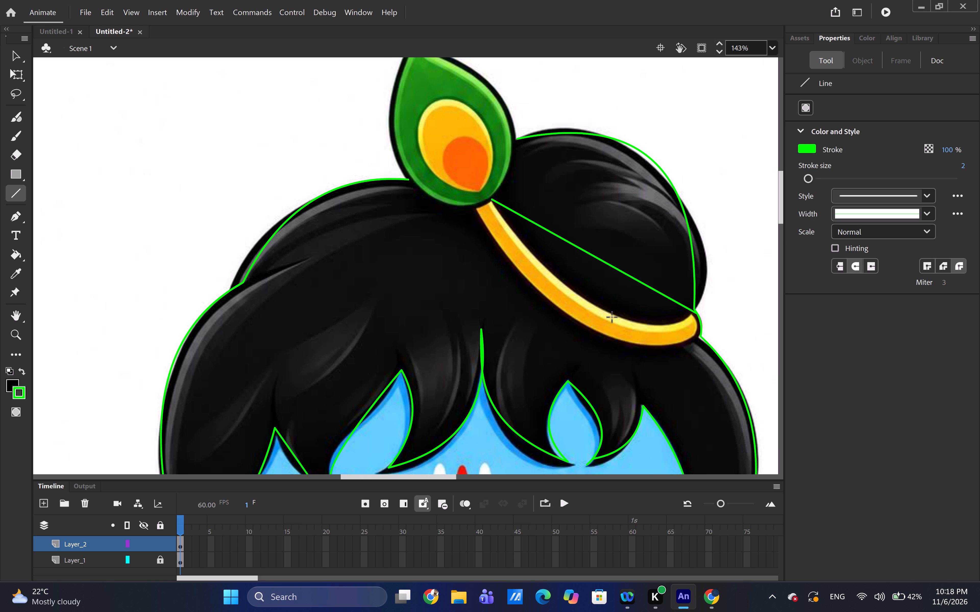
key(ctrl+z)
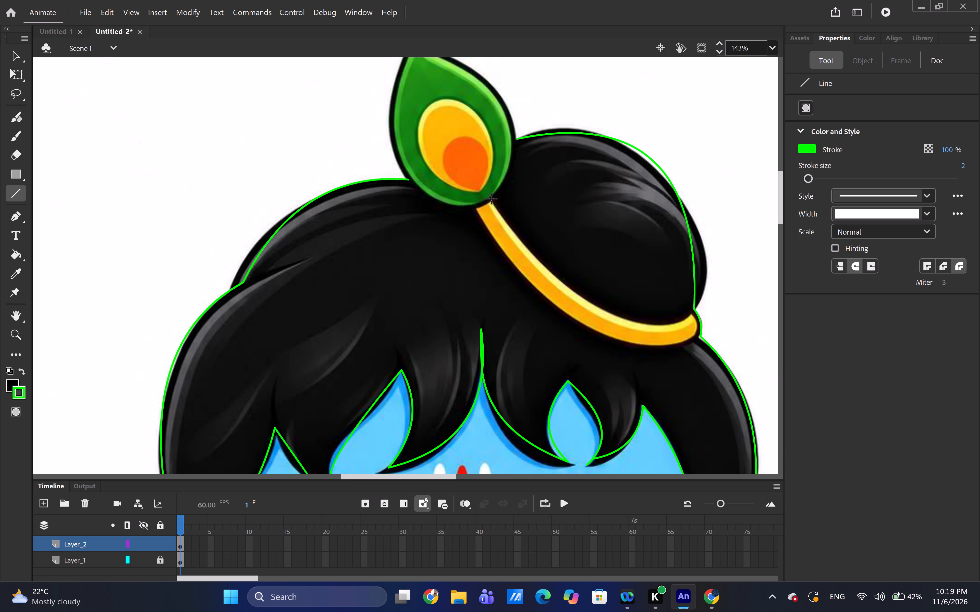
Draw a straight line from the feather's base to the bun outline's lower corner above the golden band's right tip.
drag(492, 199, 482, 217)
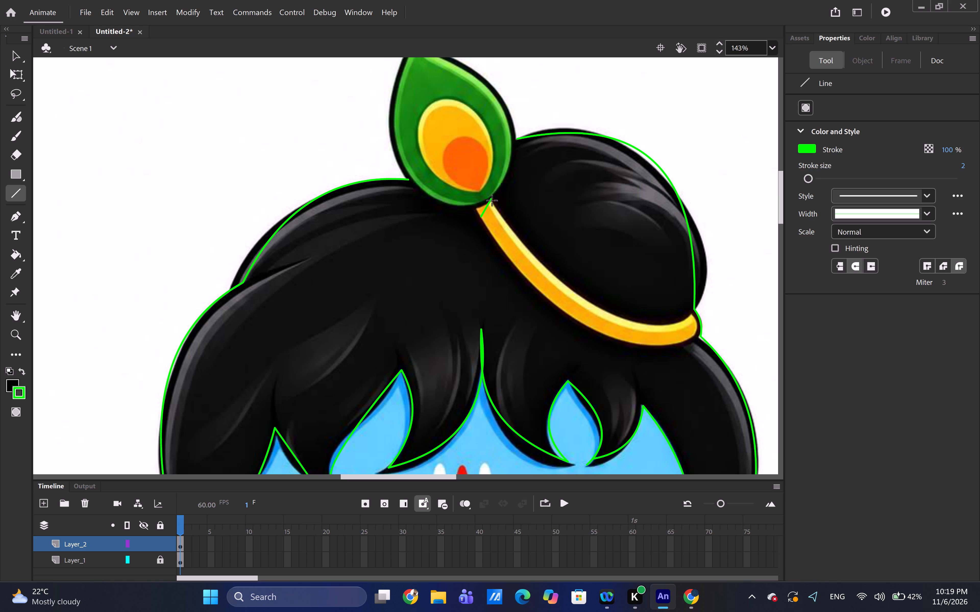
key(ctrl+z)
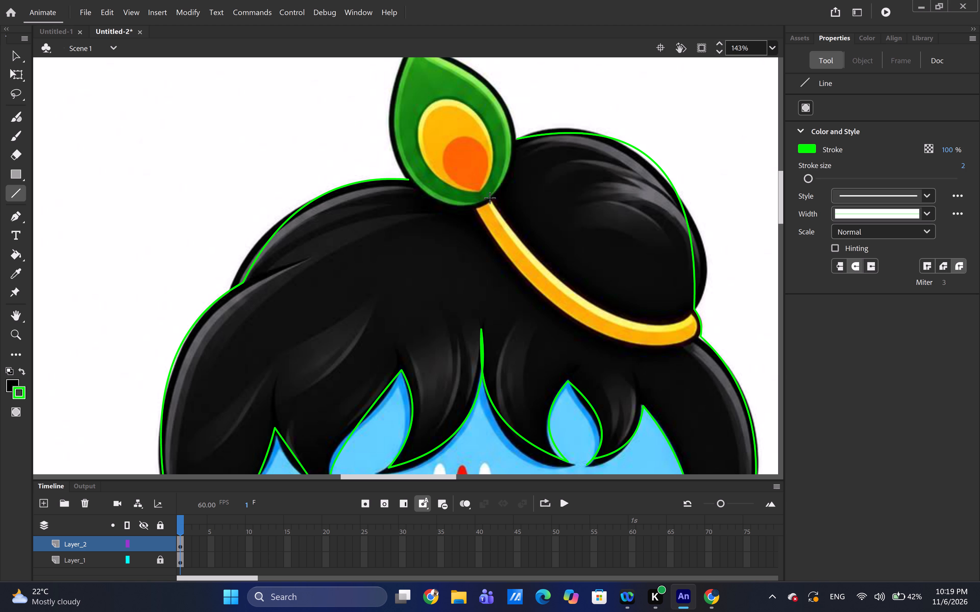
drag(490, 198, 615, 311)
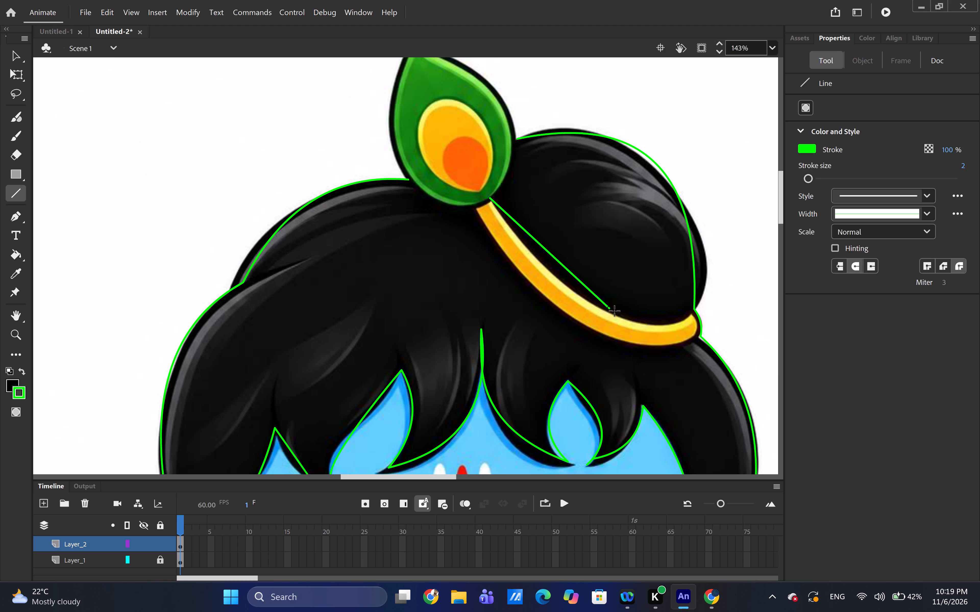
drag(615, 311, 687, 321)
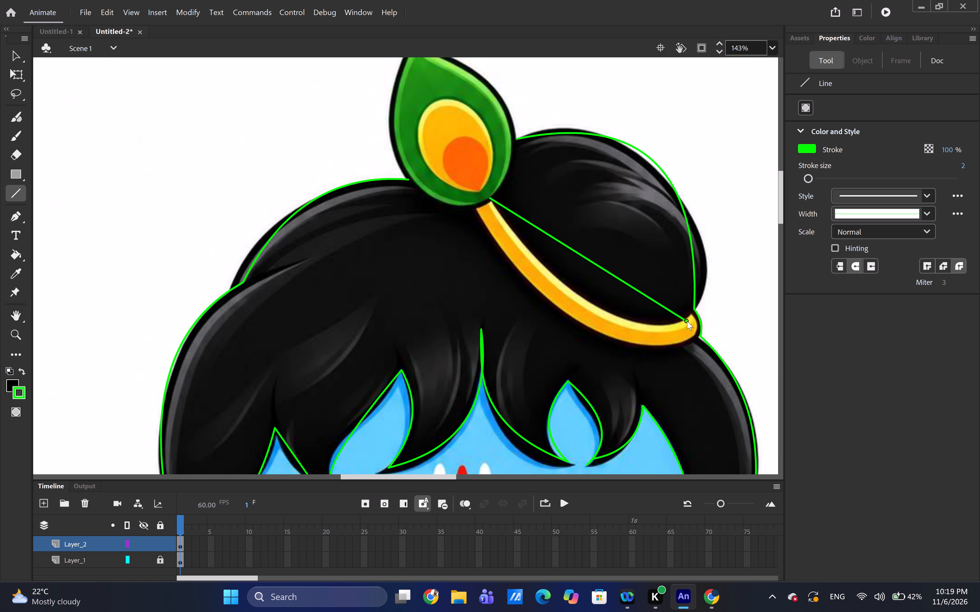
drag(687, 321, 692, 315)
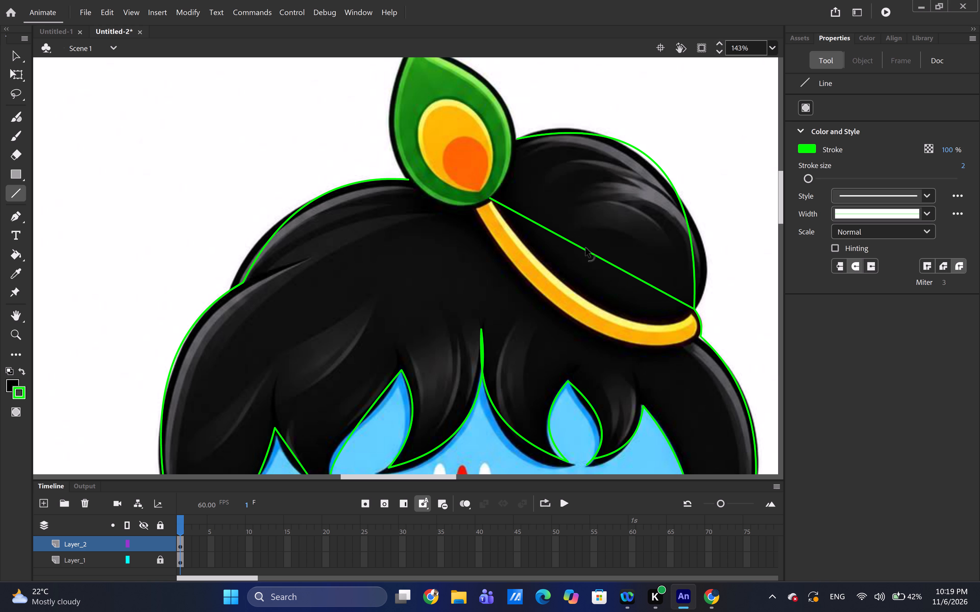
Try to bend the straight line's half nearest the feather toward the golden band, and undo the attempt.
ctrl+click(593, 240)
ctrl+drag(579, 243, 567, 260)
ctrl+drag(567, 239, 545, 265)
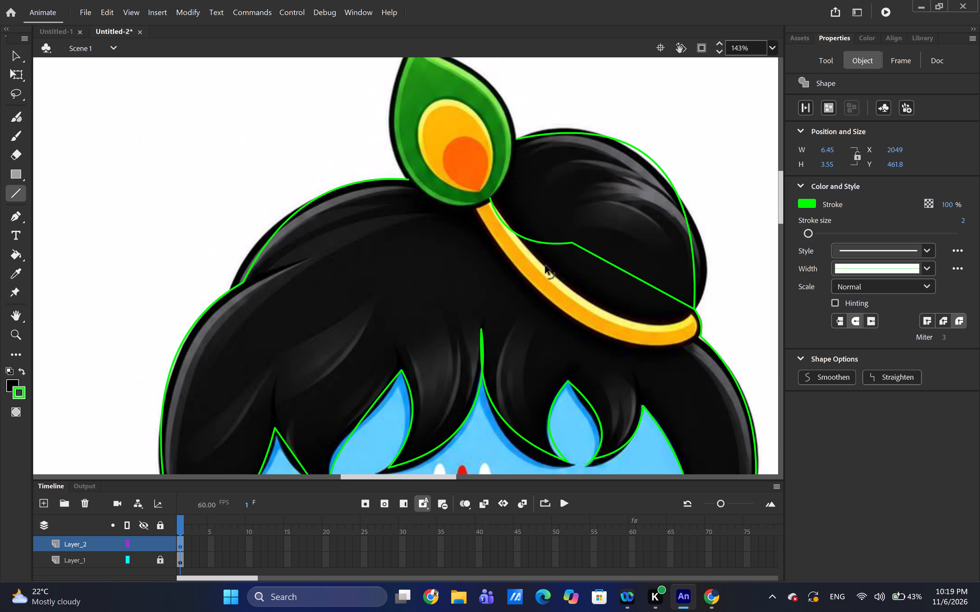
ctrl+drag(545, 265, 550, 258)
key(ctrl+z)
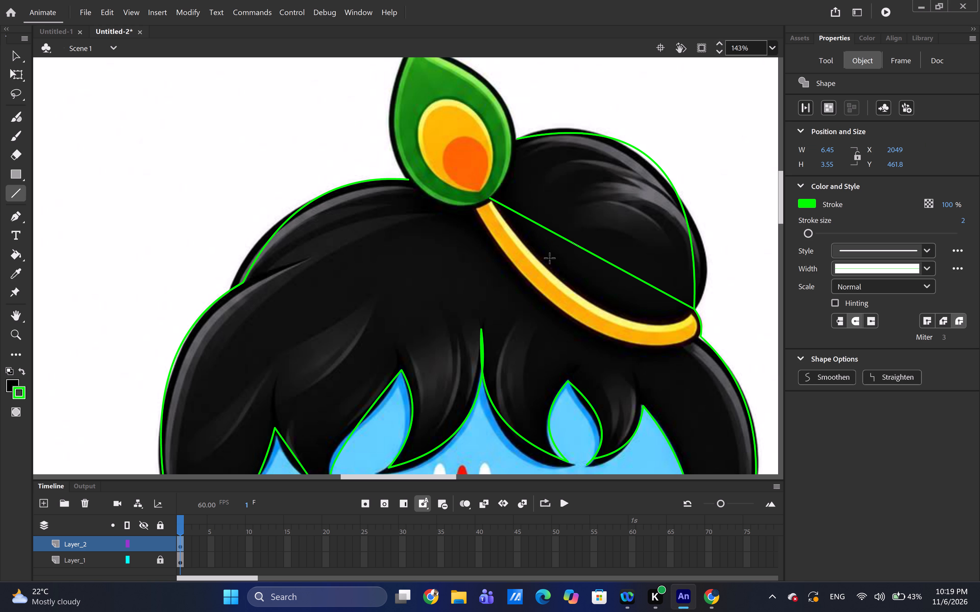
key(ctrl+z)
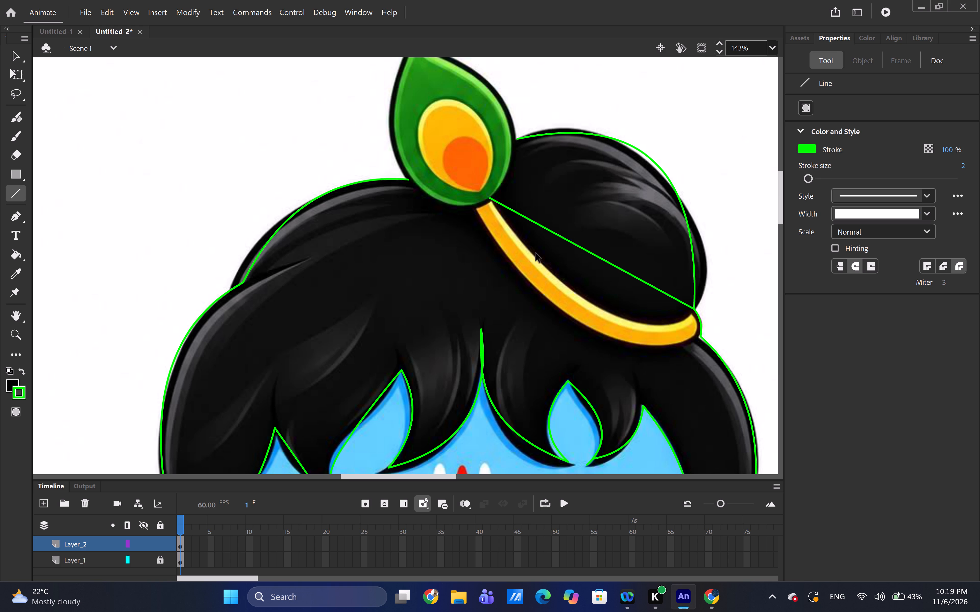
Bend the line between the feather's base and the bun's lower corner down to follow the golden band's upper edge.
ctrl+drag(548, 228, 536, 241)
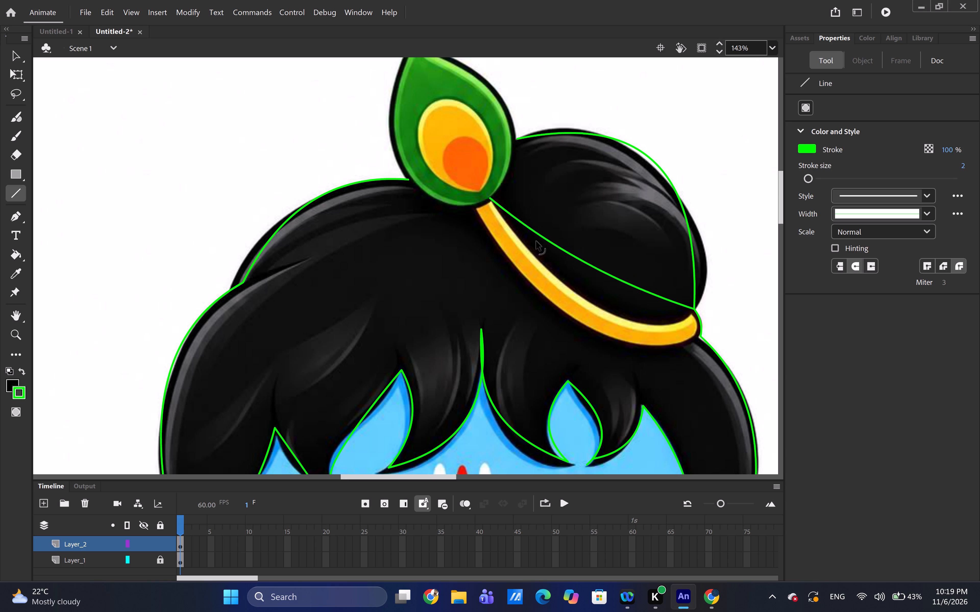
ctrl+drag(536, 241, 515, 250)
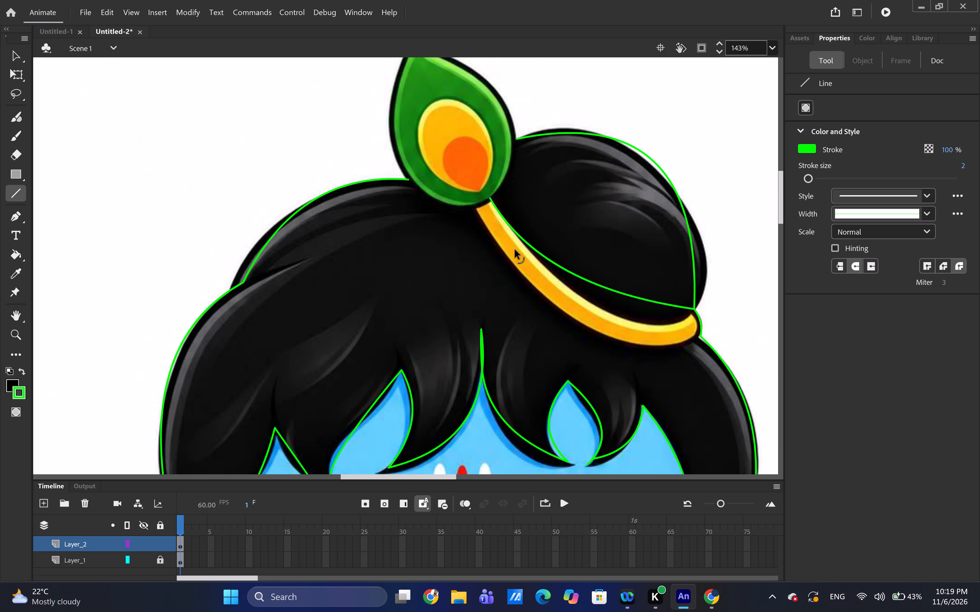
ctrl+drag(515, 250, 510, 253)
key(v)
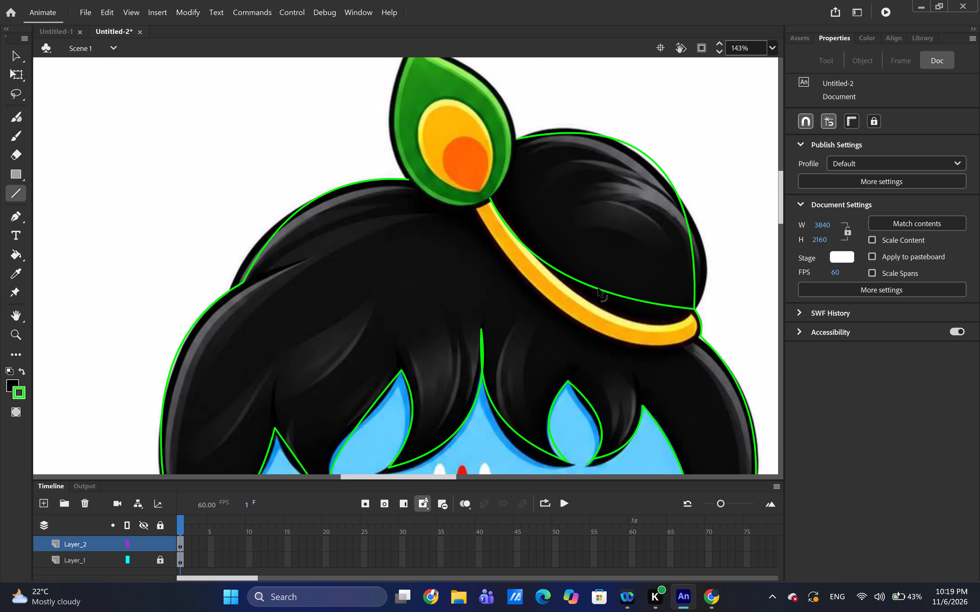
drag(598, 288, 591, 307)
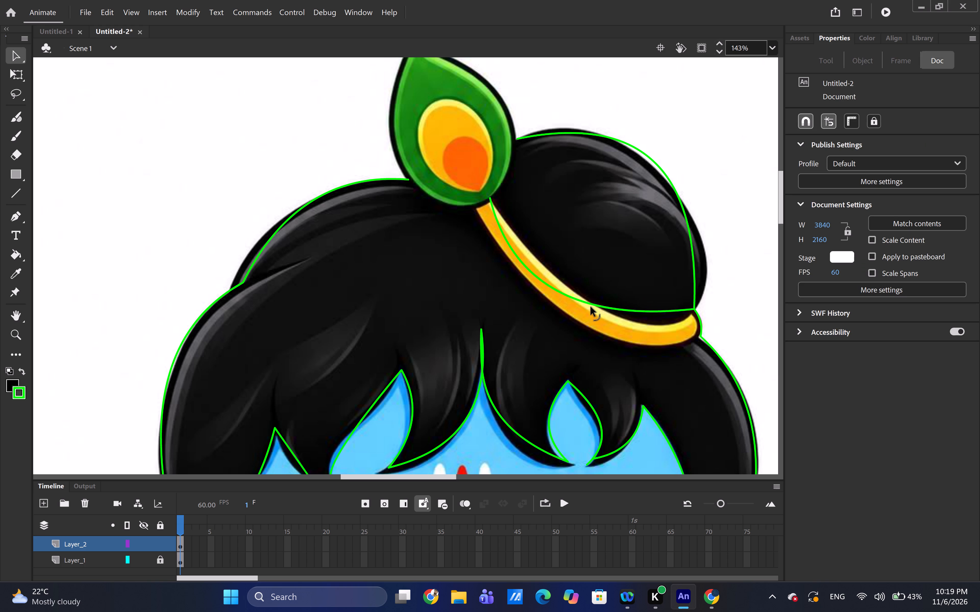
drag(591, 307, 634, 323)
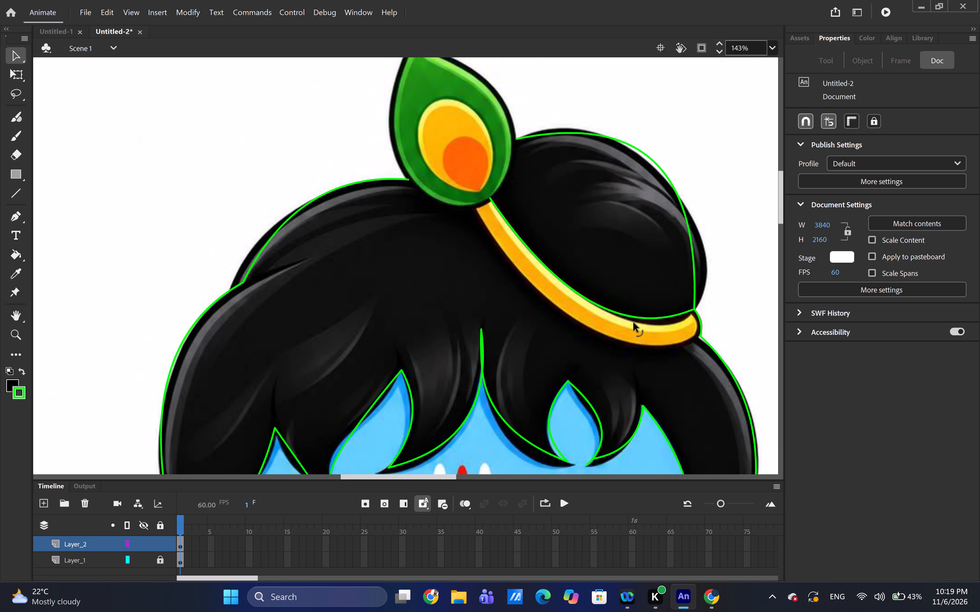
drag(634, 323, 649, 331)
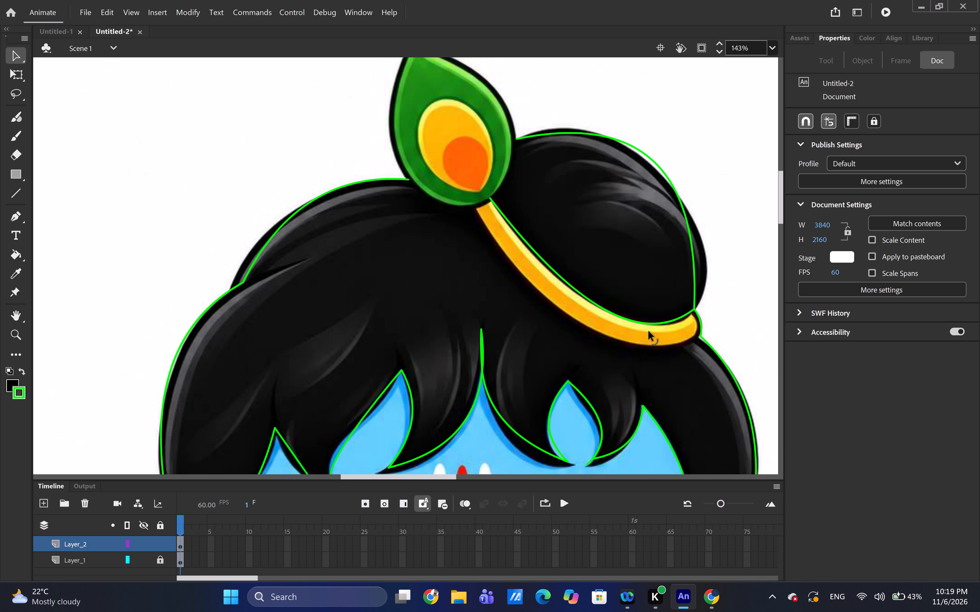
drag(649, 331, 642, 338)
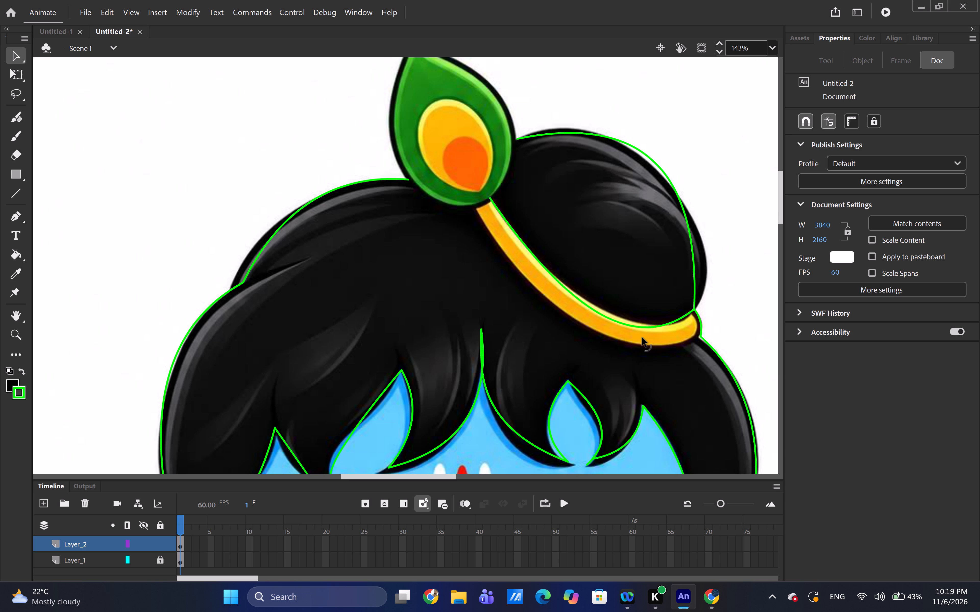
drag(642, 338, 644, 332)
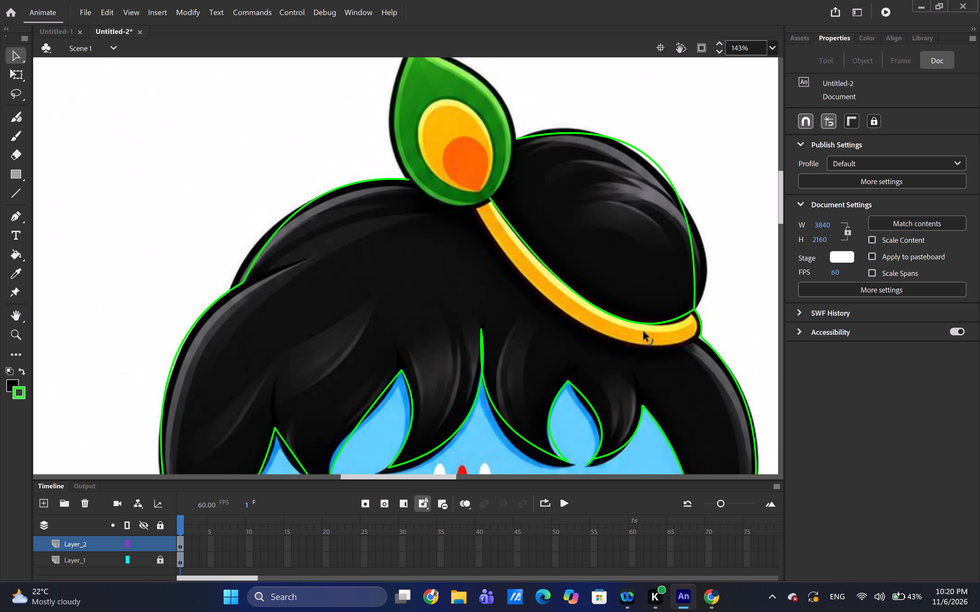
drag(644, 332, 643, 332)
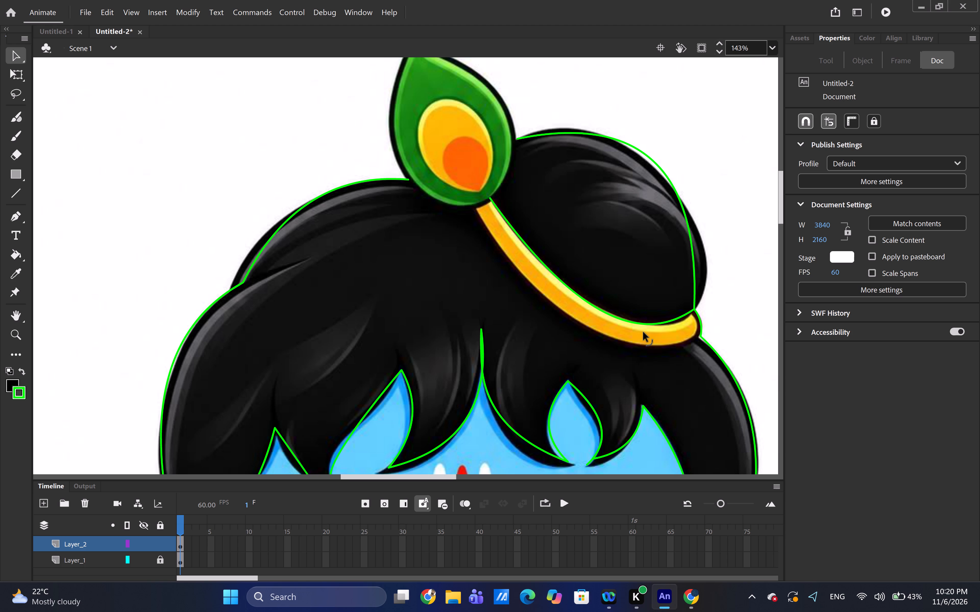
drag(643, 332, 645, 332)
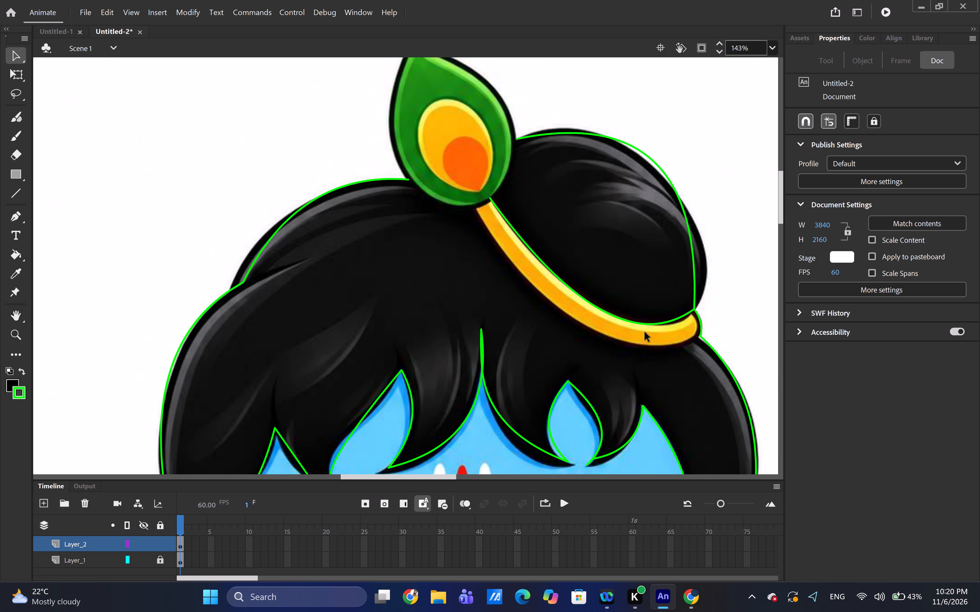
Draw a line from the feather's base halfway along the golden band's lower edge and bend it outward to follow the edge.
click(13, 198)
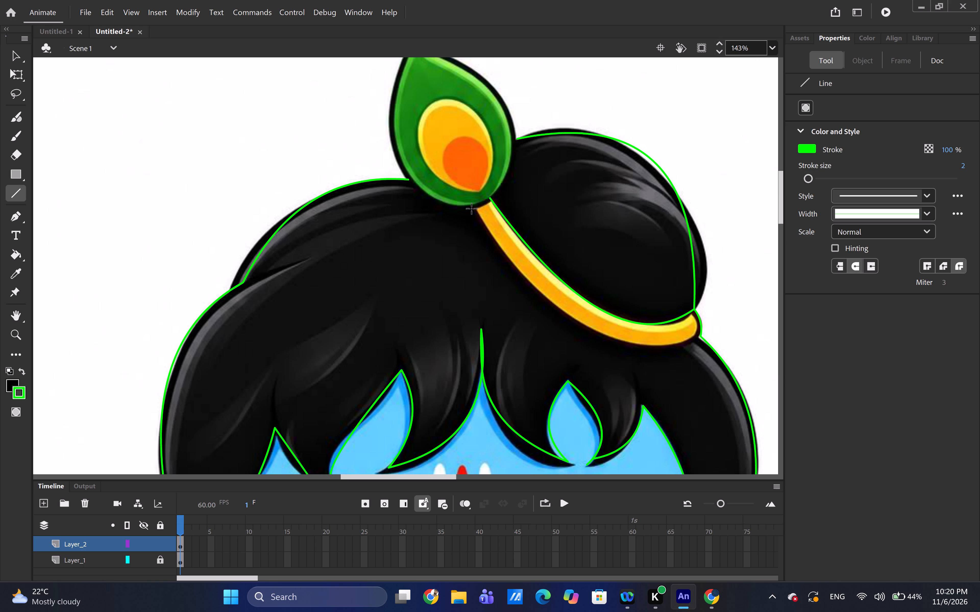
drag(472, 209, 555, 305)
drag(555, 305, 561, 310)
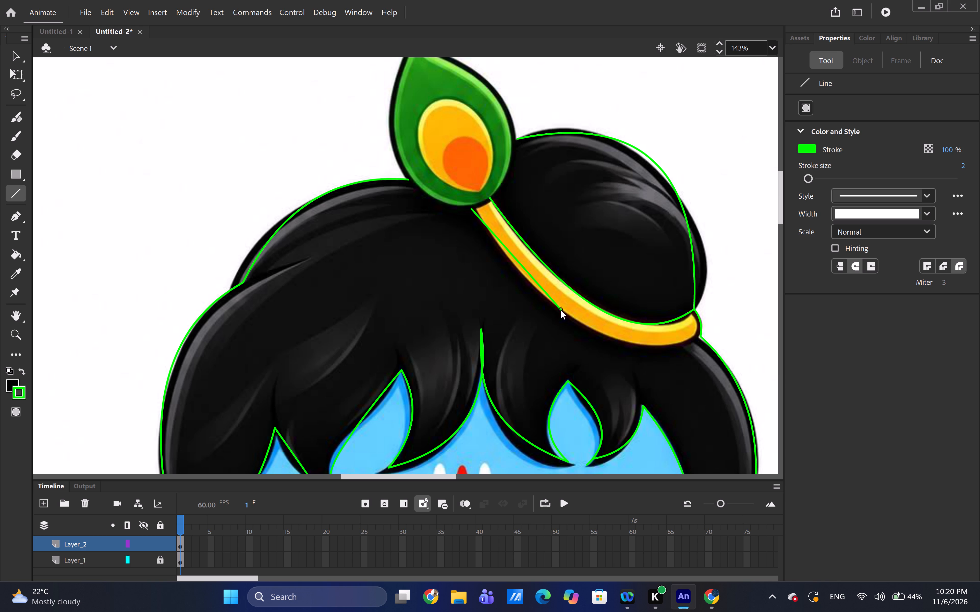
drag(561, 310, 561, 310)
key(v)
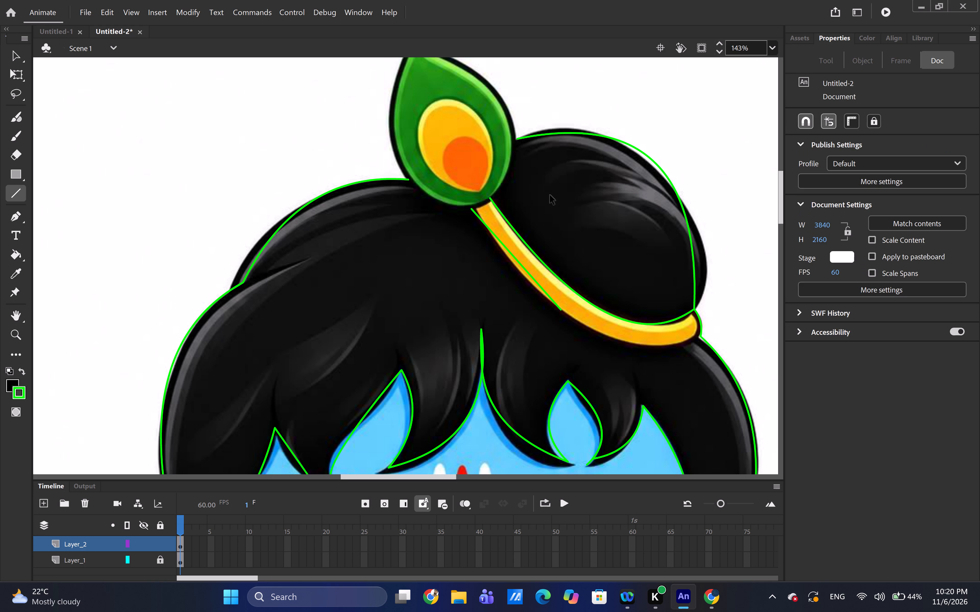
drag(515, 258, 513, 262)
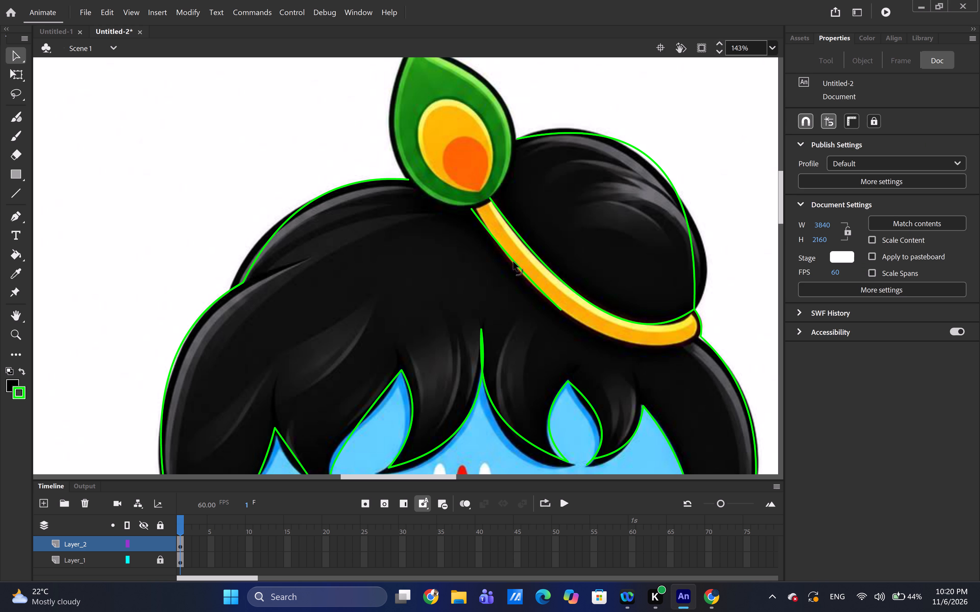
drag(513, 262, 511, 264)
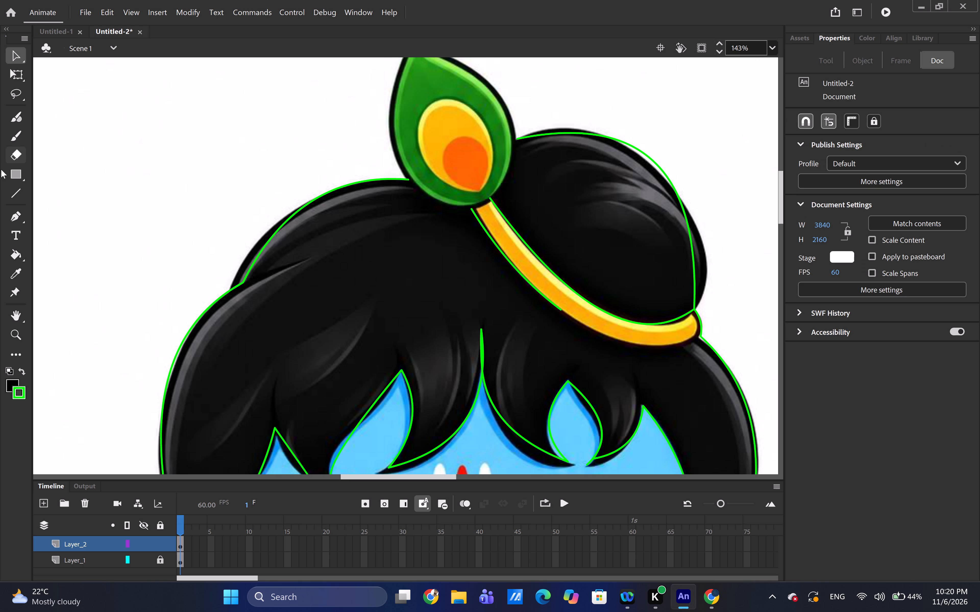
Continue the band's lower edge with a line to the hair outline below its right tip, and bend it down along the edge.
click(19, 194)
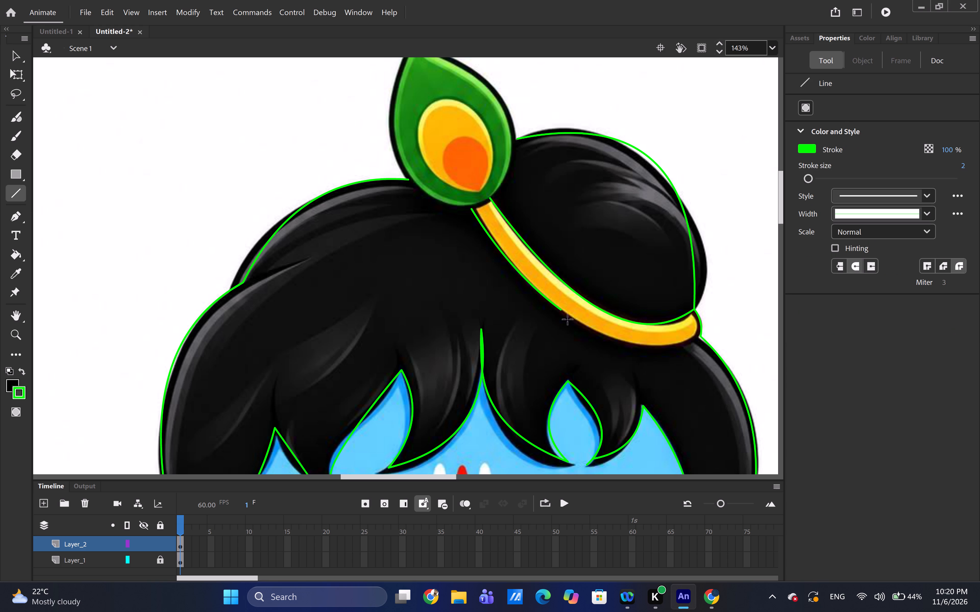
drag(562, 310, 680, 341)
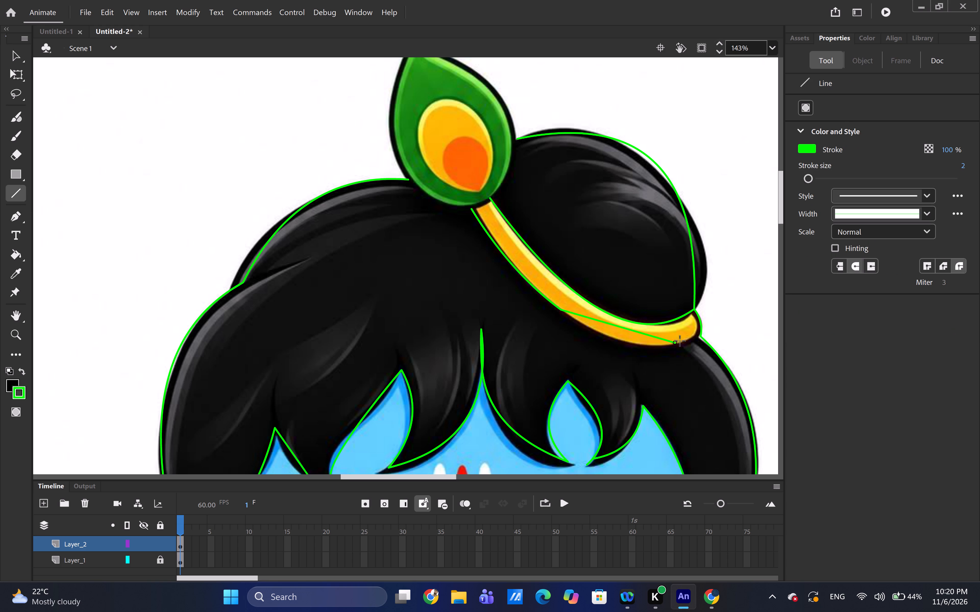
drag(680, 341, 694, 337)
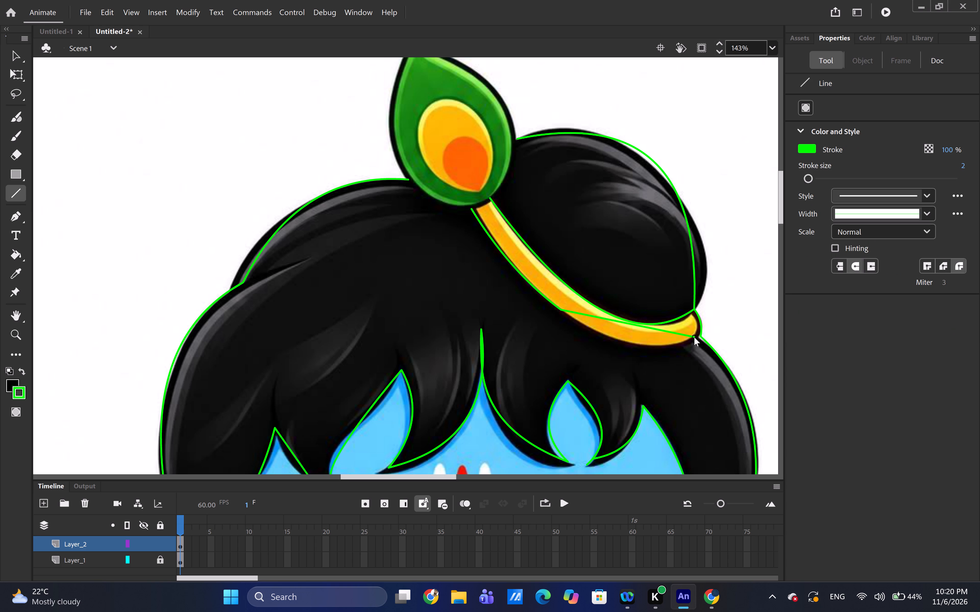
drag(694, 337, 701, 345)
key(v)
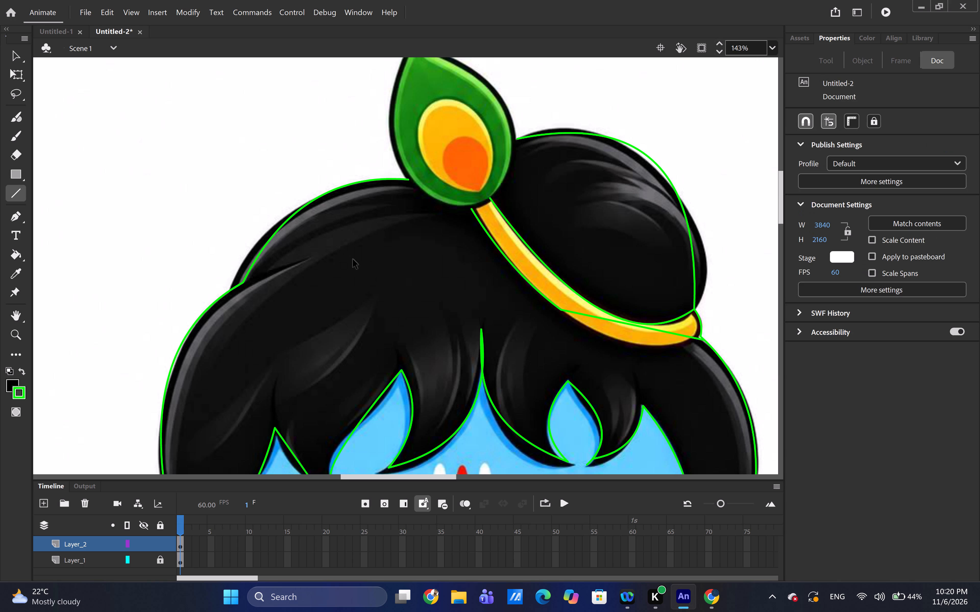
drag(644, 326, 642, 338)
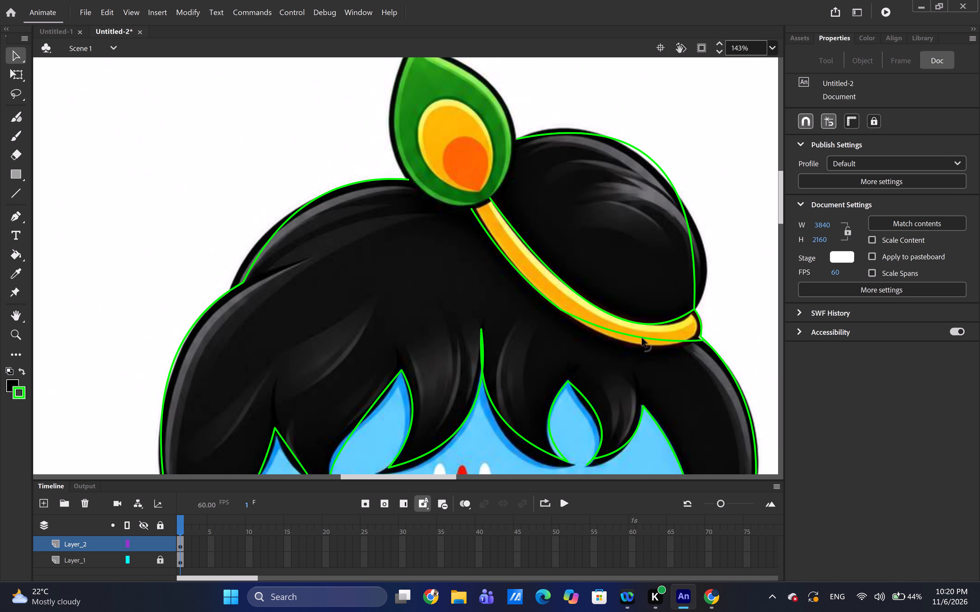
drag(642, 338, 639, 345)
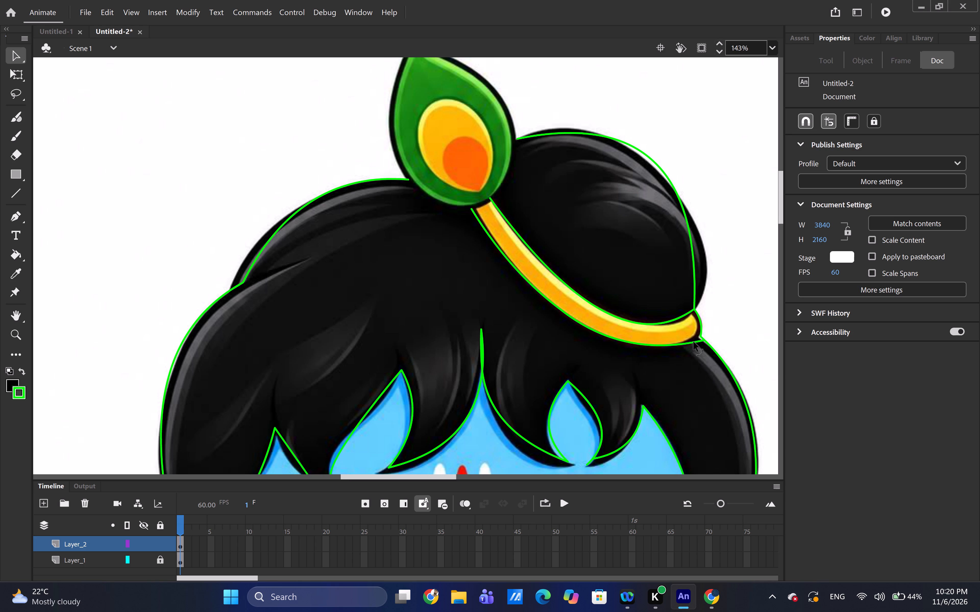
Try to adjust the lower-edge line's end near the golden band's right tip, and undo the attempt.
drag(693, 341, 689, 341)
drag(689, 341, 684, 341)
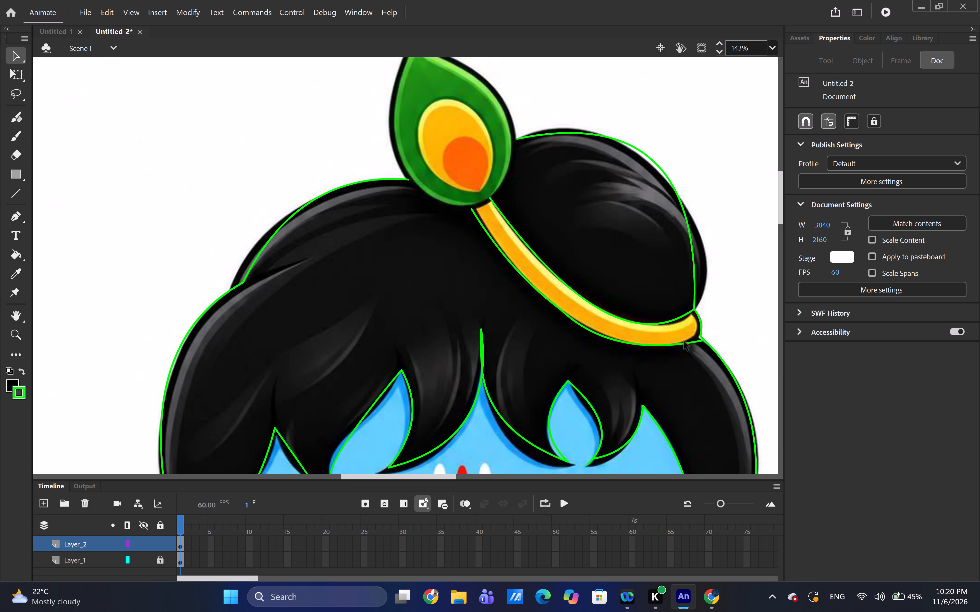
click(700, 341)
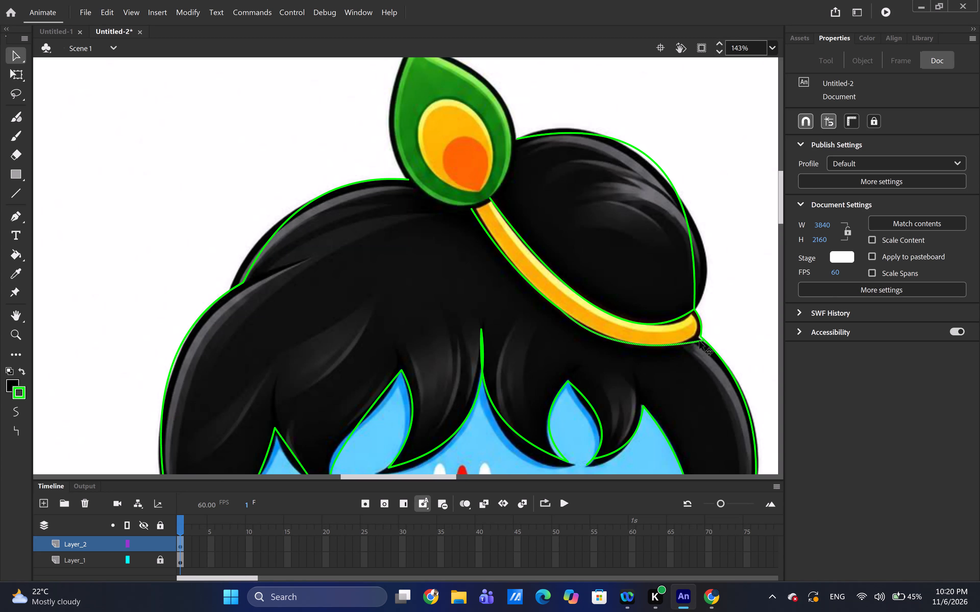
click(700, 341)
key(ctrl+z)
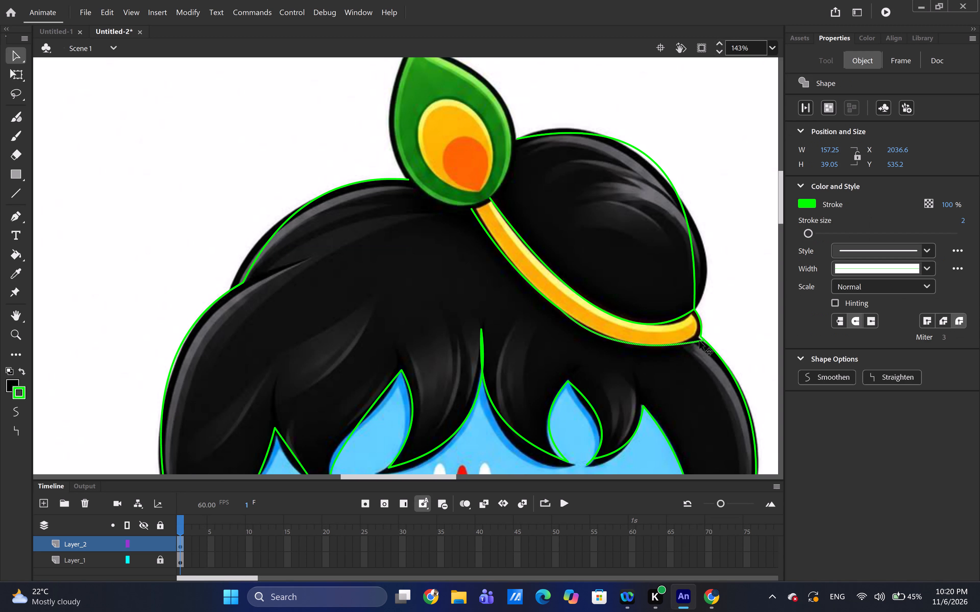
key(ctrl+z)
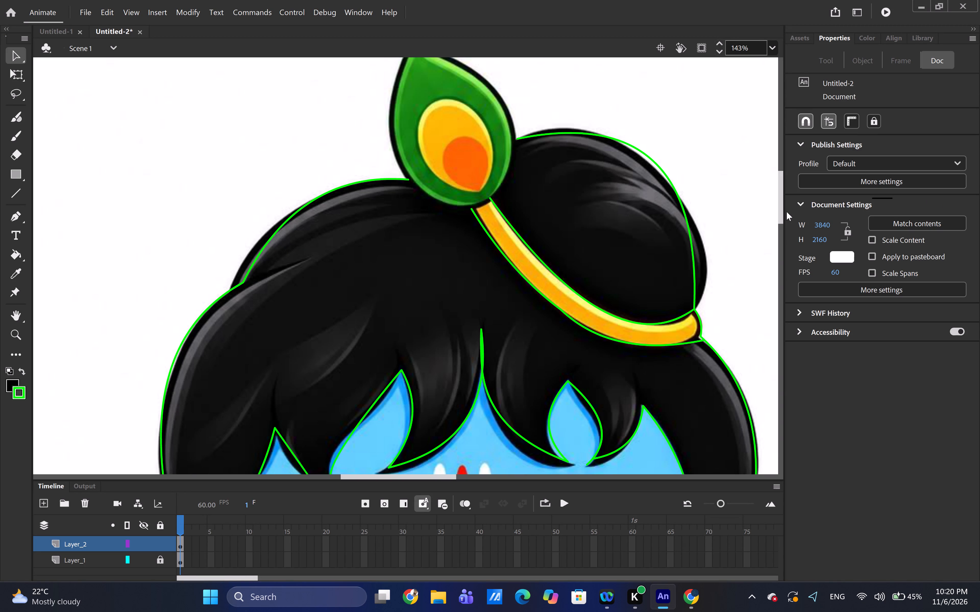
Draw a line from the feather's tip to the hair outline at its lower left, and bend it along the feather's left edge.
drag(782, 207, 782, 196)
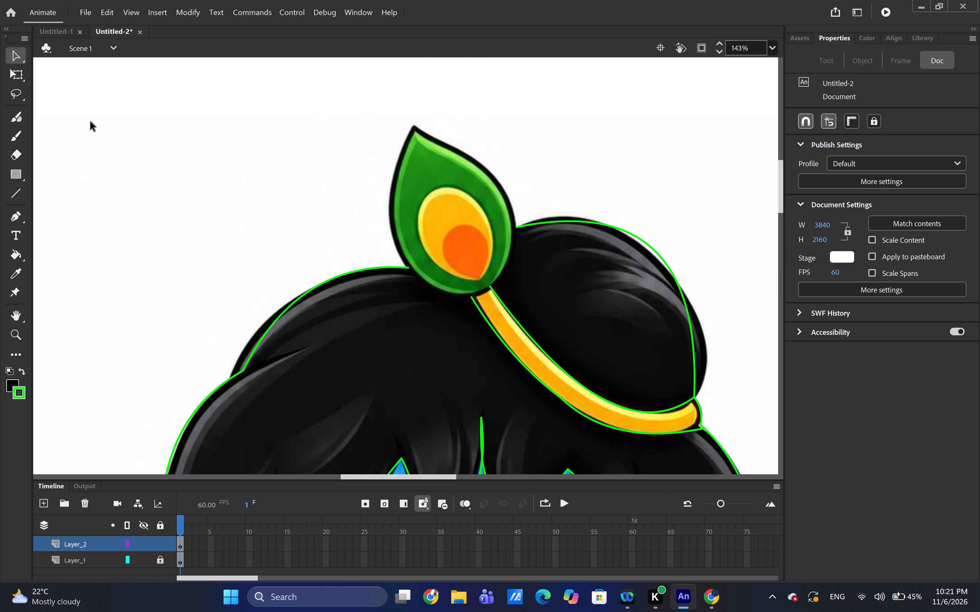
click(15, 190)
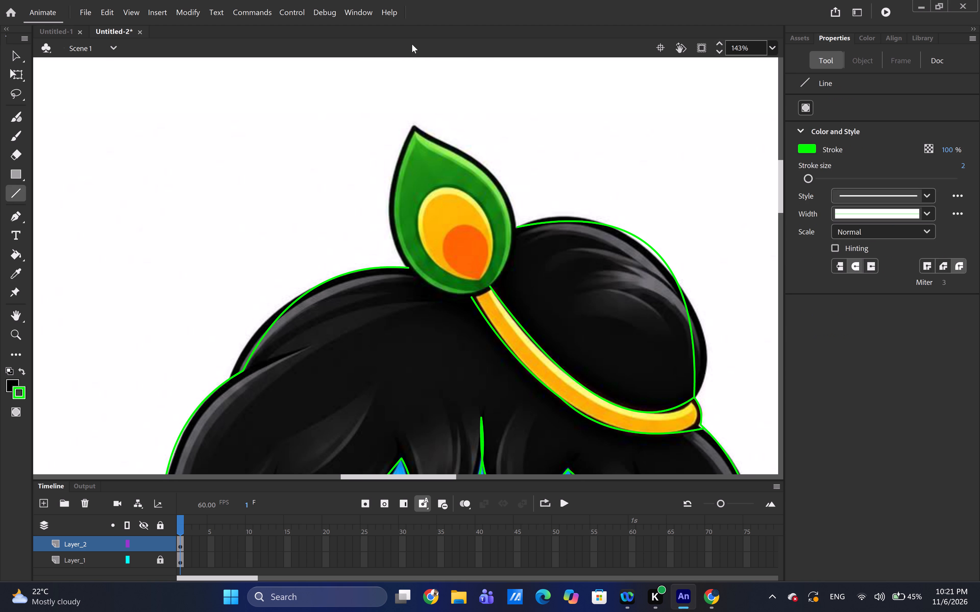
drag(415, 127, 409, 262)
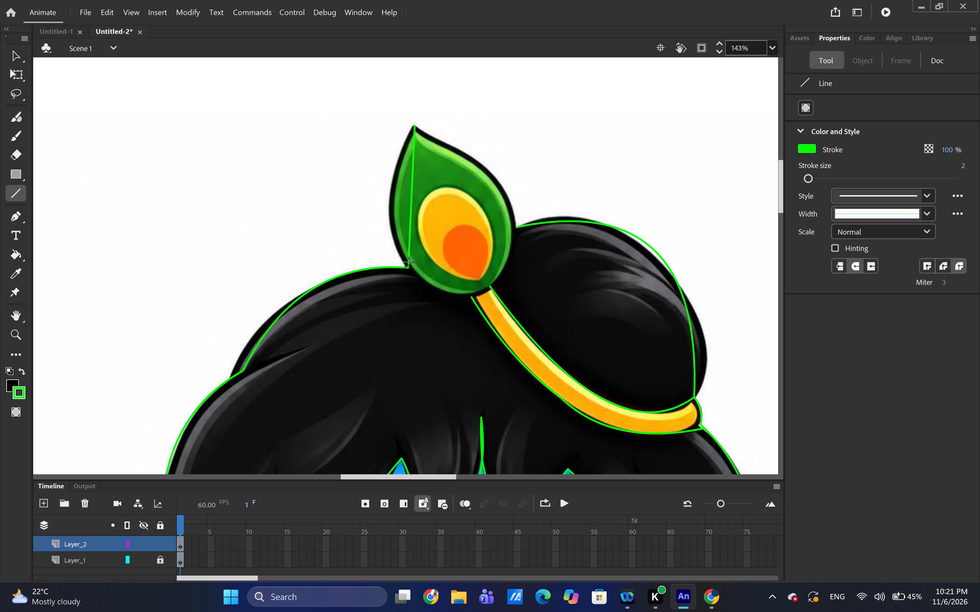
drag(409, 262, 410, 268)
key(v)
drag(411, 200, 405, 199)
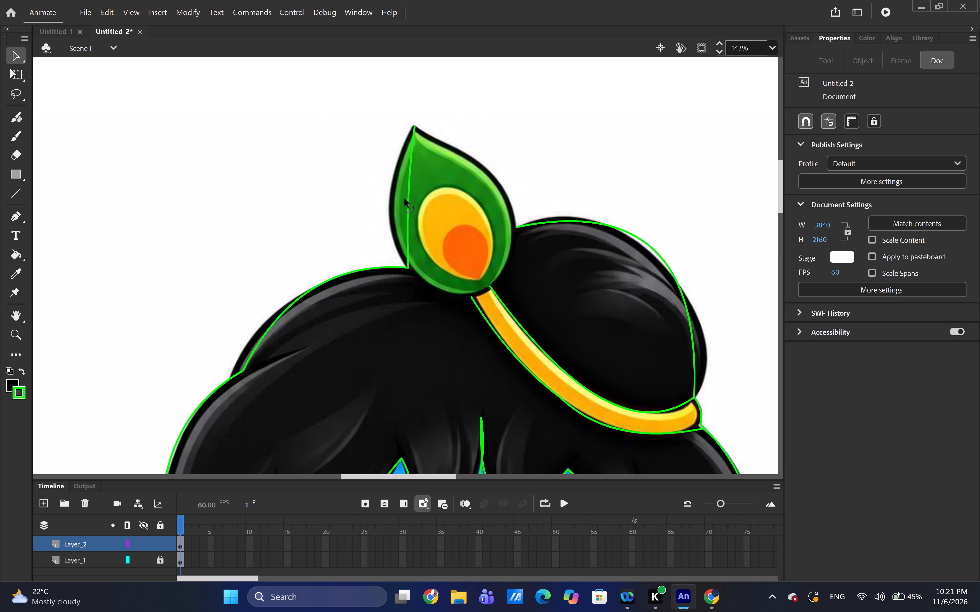
drag(405, 199, 391, 198)
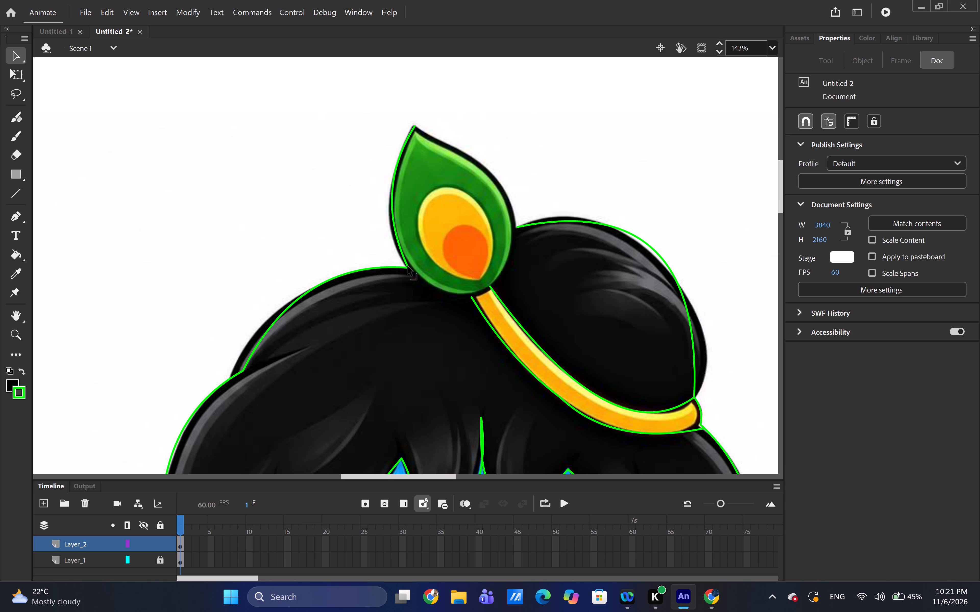
Draw a straight line under the feather from its lower-left corner to the start of the golden band's lower-edge line.
key(n)
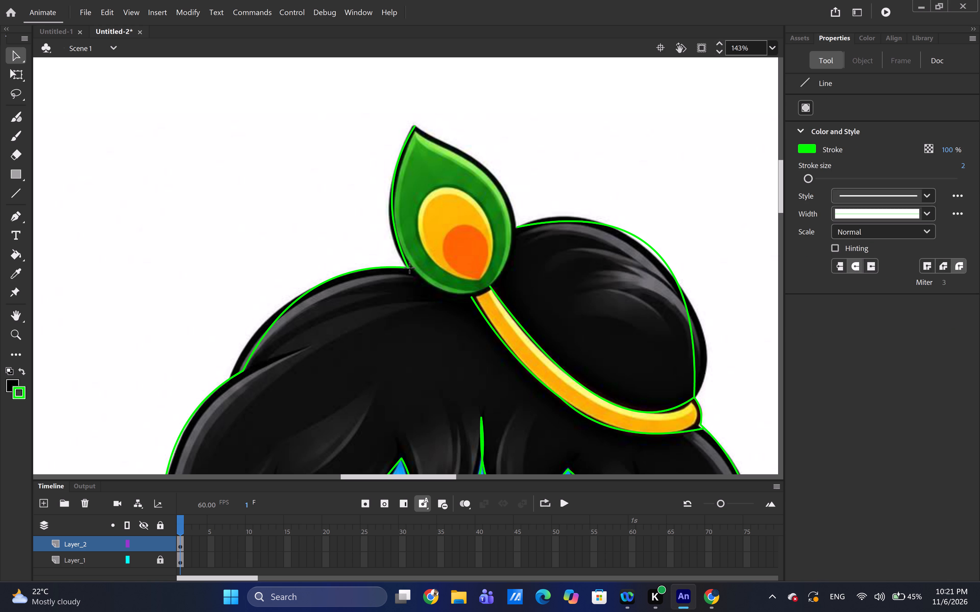
drag(410, 268, 465, 292)
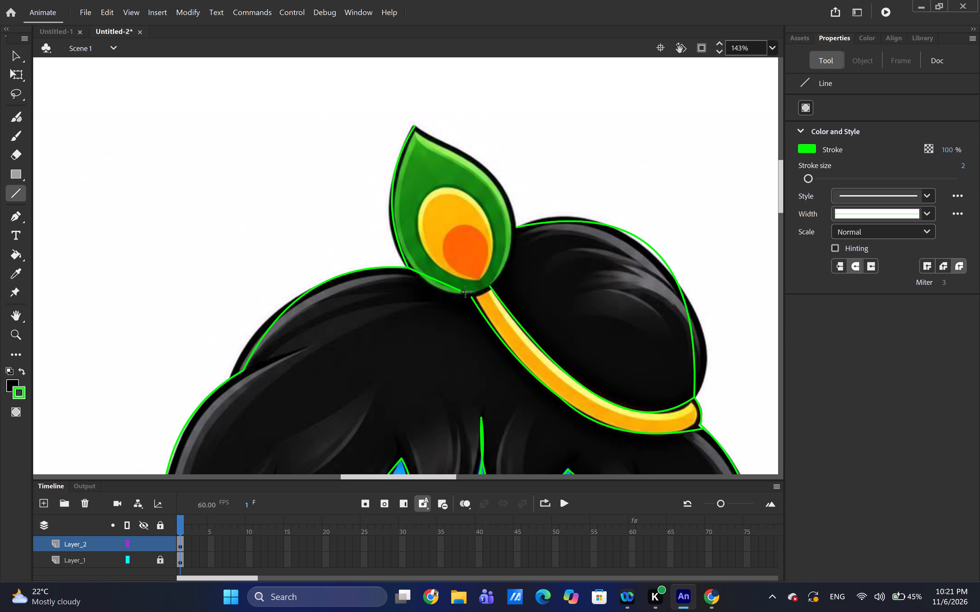
drag(465, 292, 473, 292)
drag(473, 292, 483, 289)
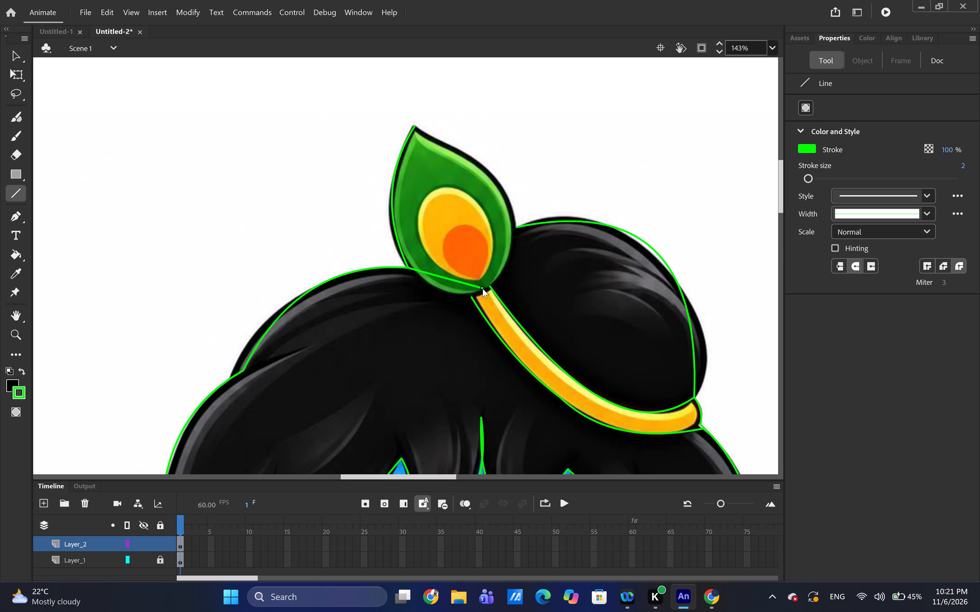
drag(483, 289, 476, 296)
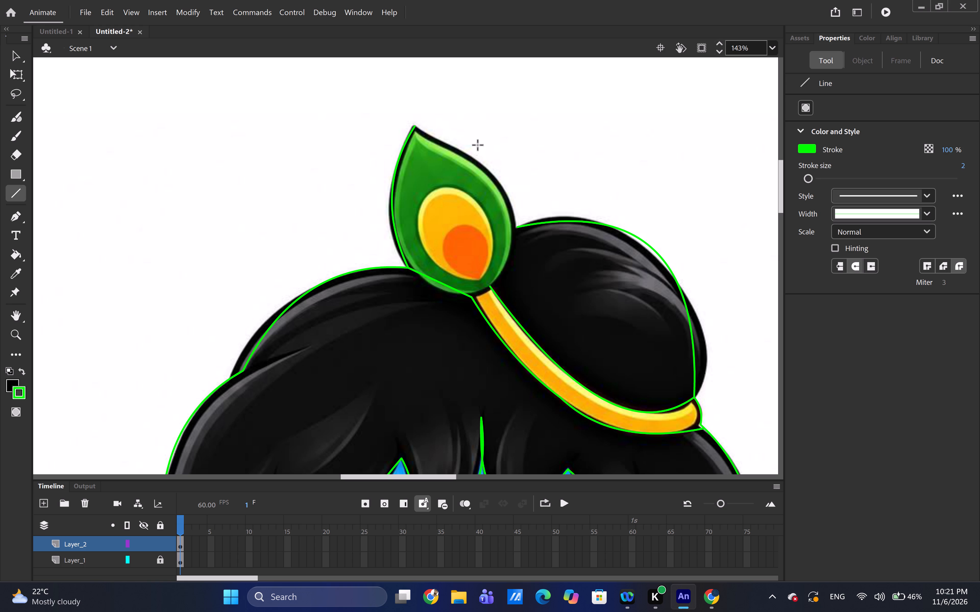
Draw straight lines from the feather's tip to the bun outline and on to the start of the golden band's upper-edge line.
drag(417, 131, 421, 133)
drag(421, 133, 520, 229)
drag(514, 228, 508, 259)
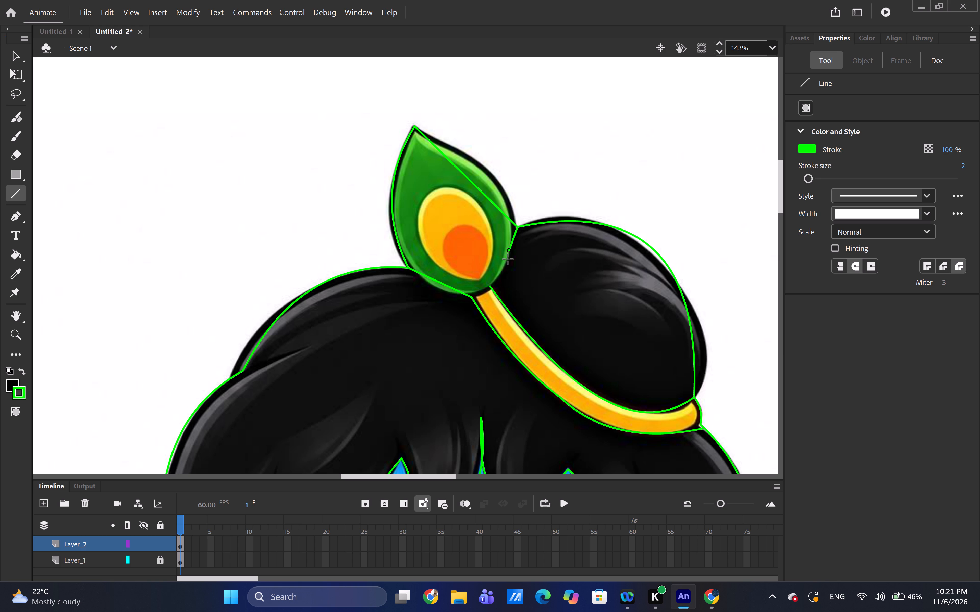
drag(508, 259, 481, 295)
drag(481, 295, 492, 287)
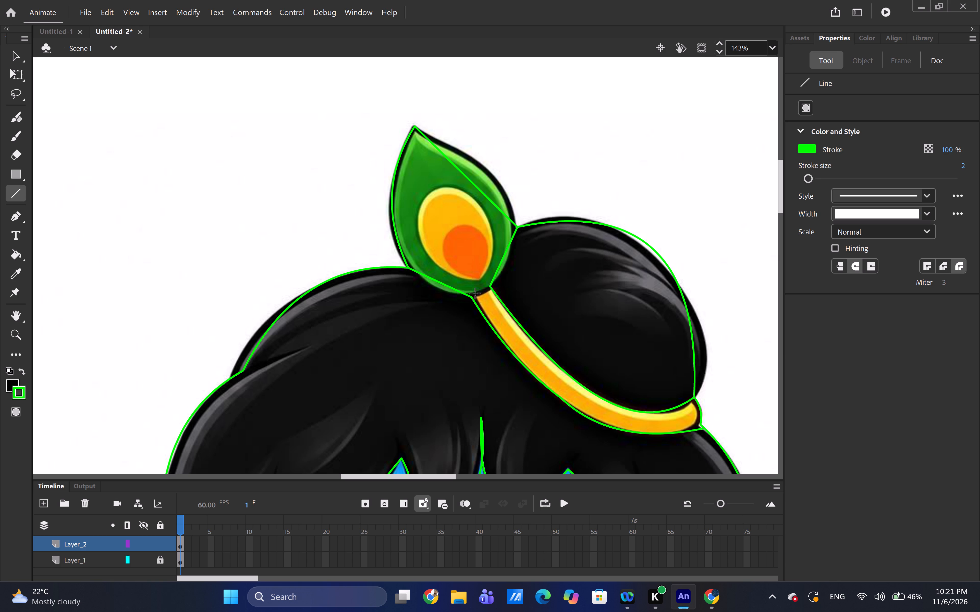
Draw a short line across the golden band's end at the feather's base, joining its lower-edge and upper-edge lines.
drag(473, 295, 491, 284)
Bend the line between the feather's tip and the bun outline along the feather's upper-right edge.
key(v)
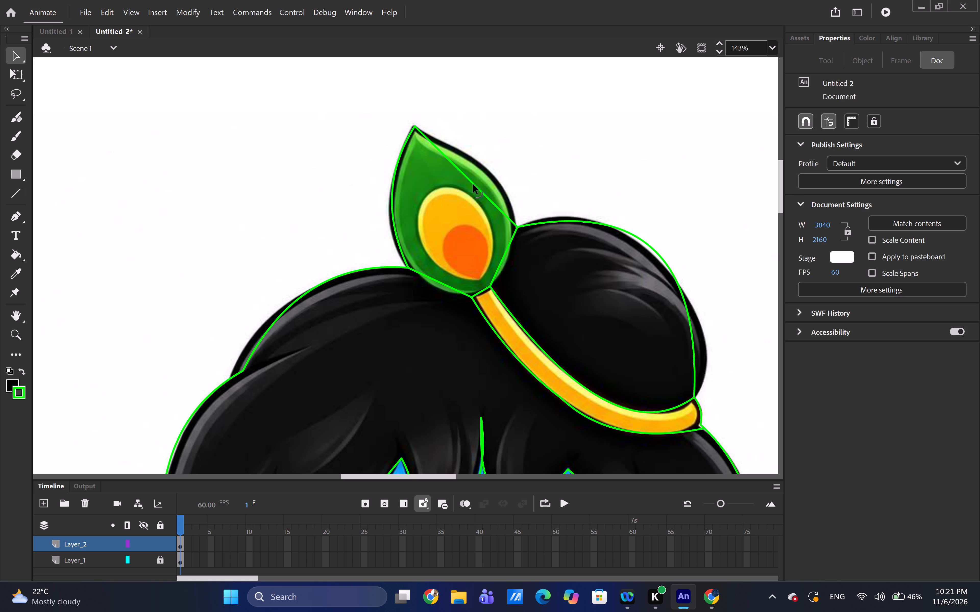
drag(474, 184, 484, 168)
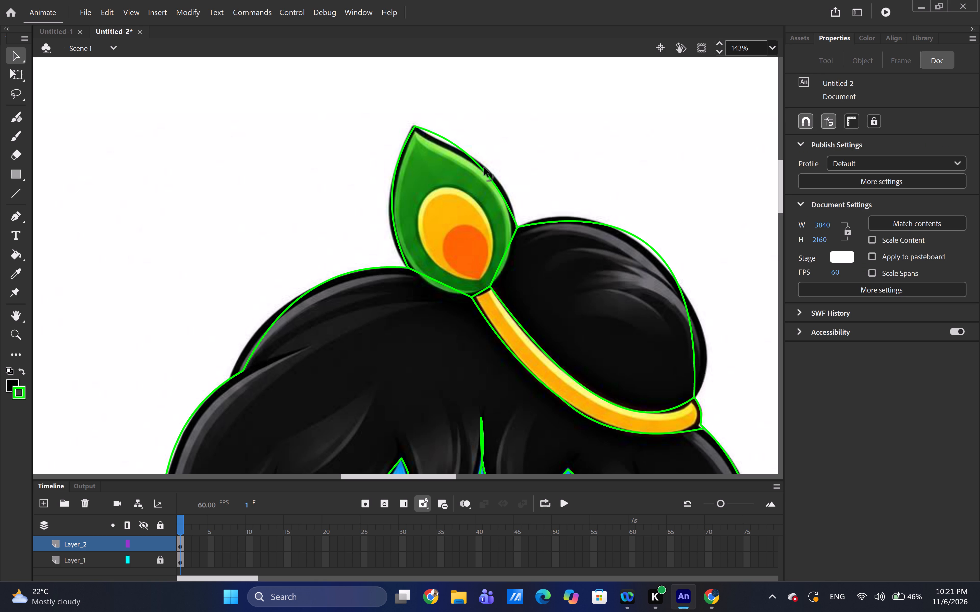
drag(484, 168, 484, 166)
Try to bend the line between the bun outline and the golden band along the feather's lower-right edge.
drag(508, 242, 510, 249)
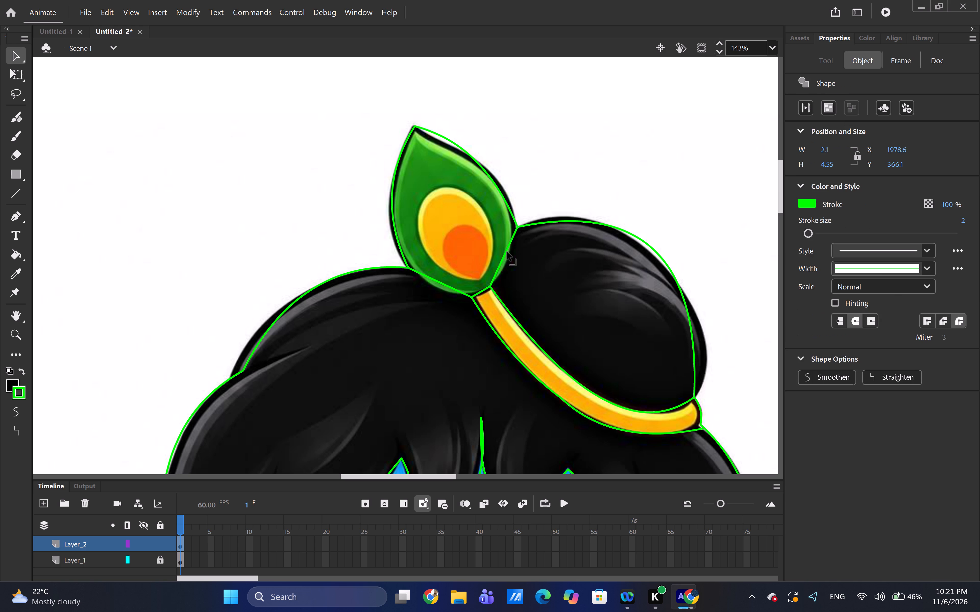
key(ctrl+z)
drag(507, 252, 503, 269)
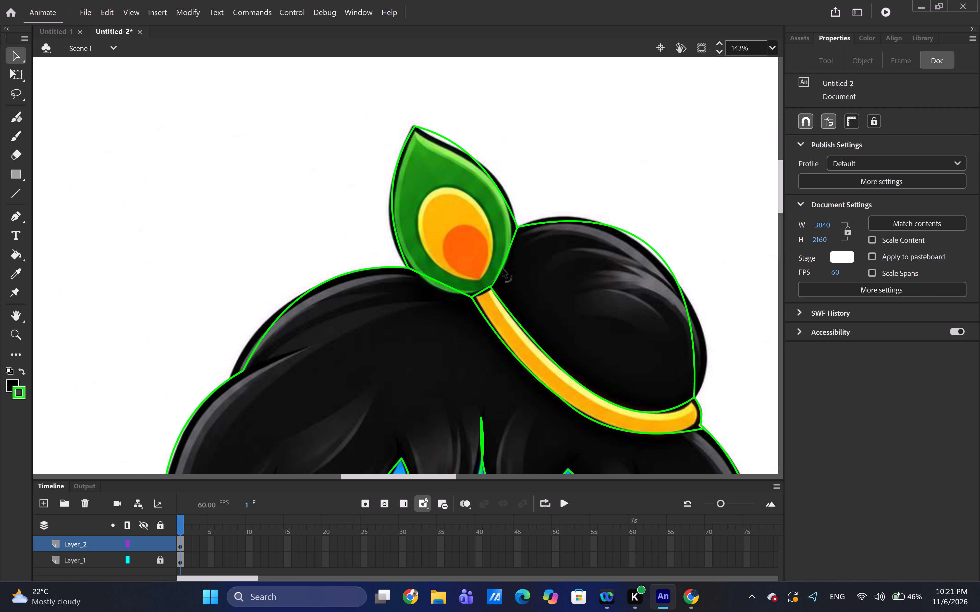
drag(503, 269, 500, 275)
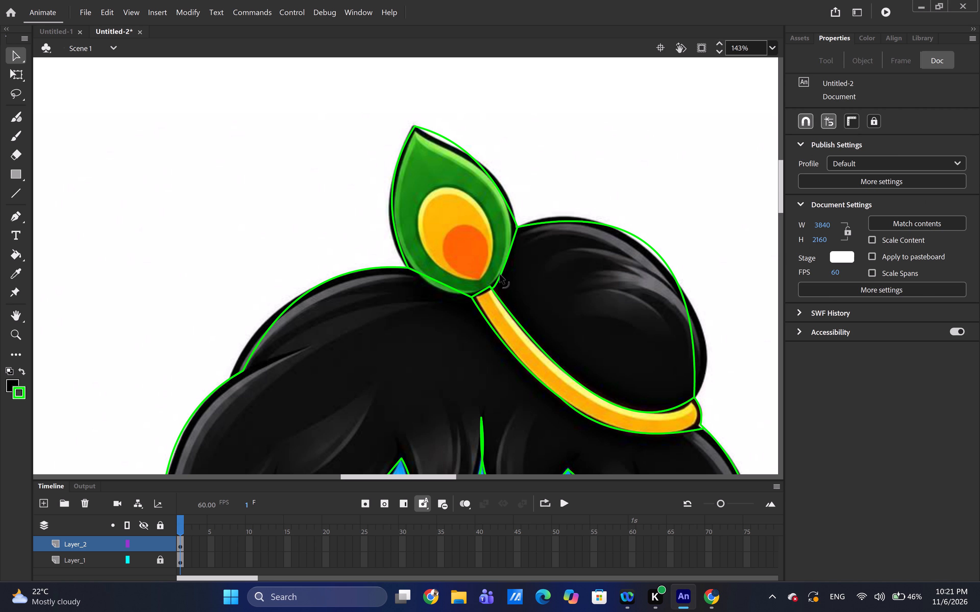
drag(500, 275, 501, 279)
Bend the line under the feather along its rounded bottom edge, and curve the short line across the golden band's end.
drag(445, 282, 442, 290)
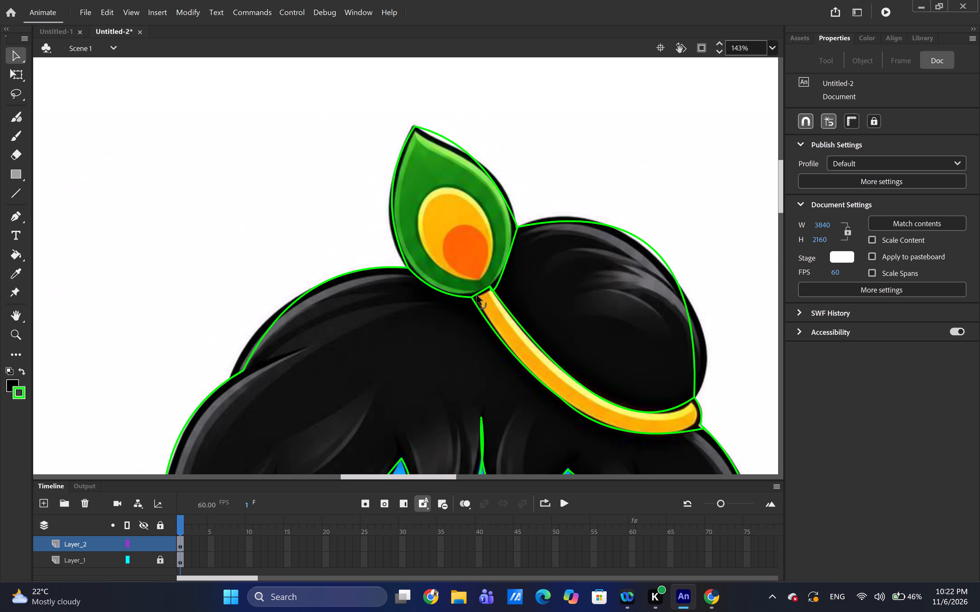
drag(482, 289, 482, 290)
drag(482, 290, 485, 293)
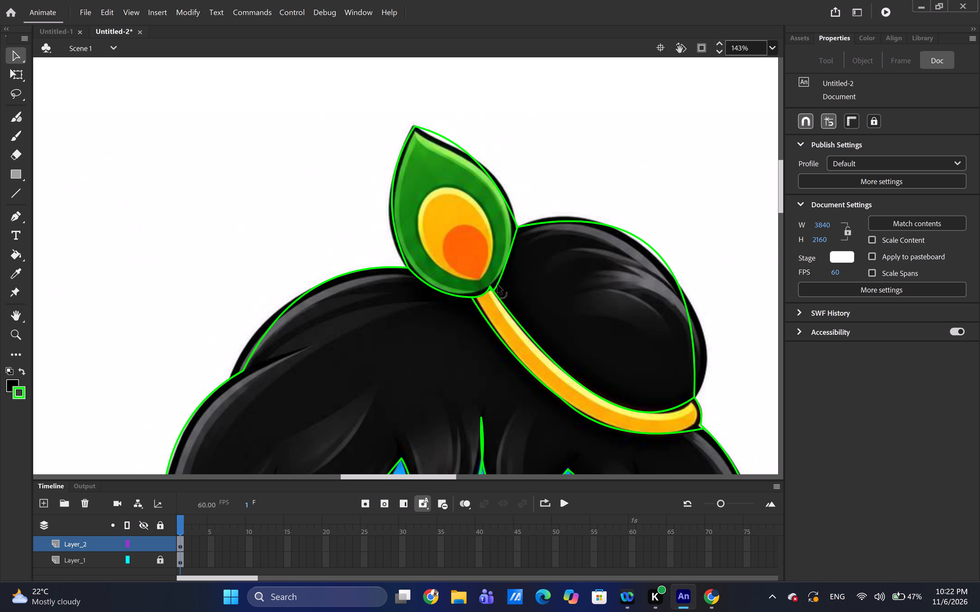
Remove the feather's lower-right line and redraw it straight from the golden band's upper-edge line to the feather's corner on the bun outline.
click(498, 284)
right_click(498, 284)
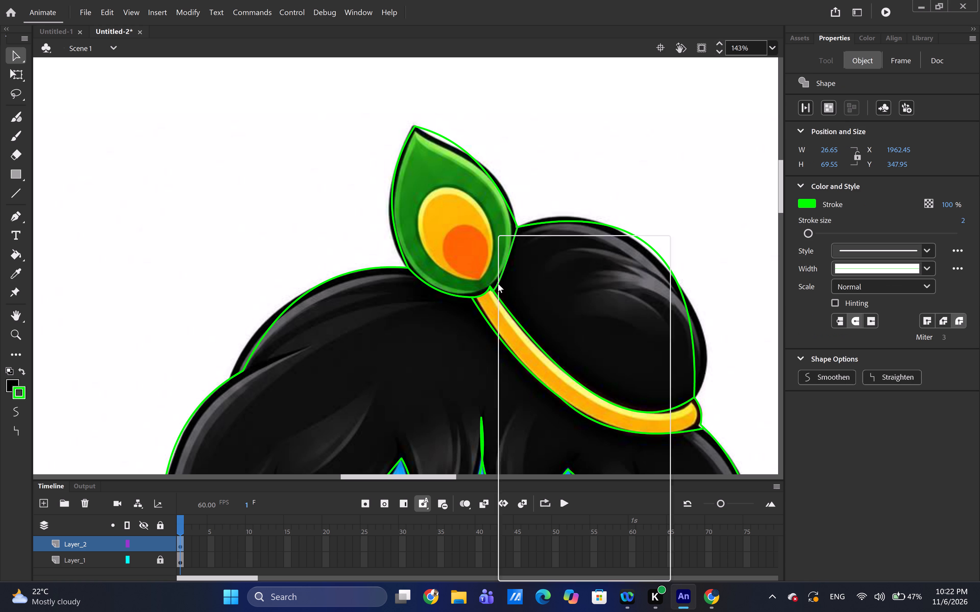
click(525, 307)
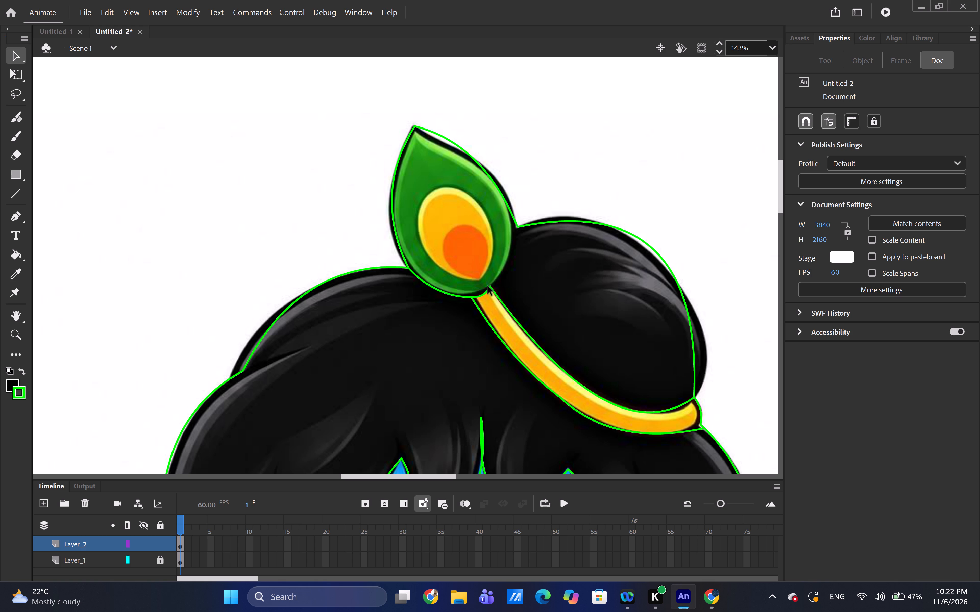
key(n)
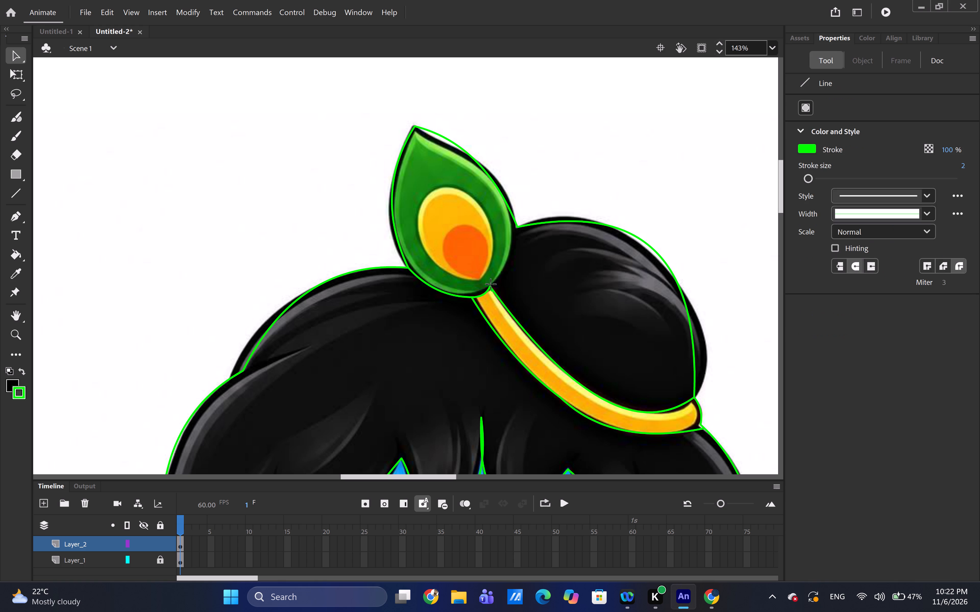
drag(491, 283, 515, 231)
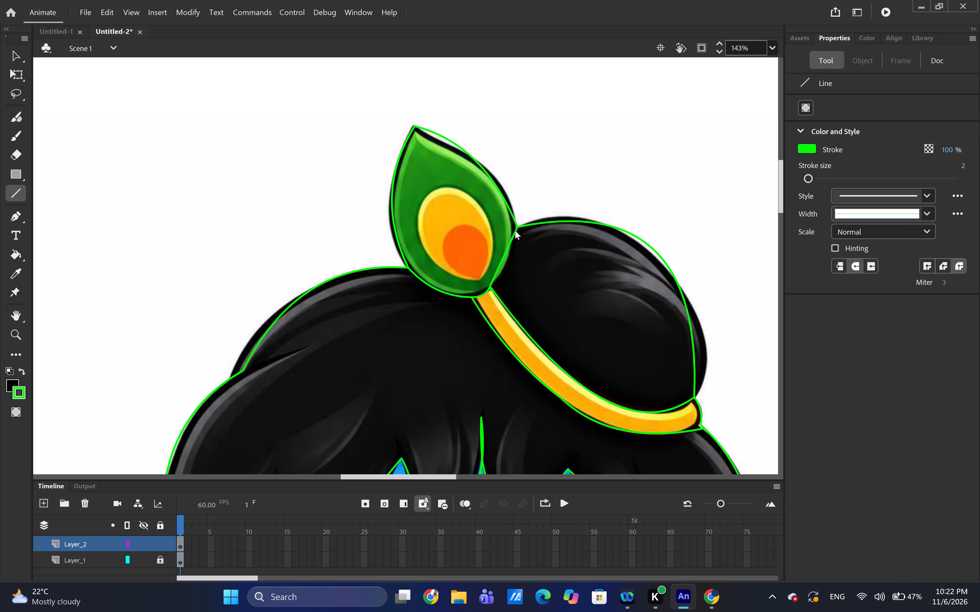
Bend the redrawn line outward along the feather's lower-right edge.
key(n)
drag(504, 253, 510, 257)
key(n)
click(20, 63)
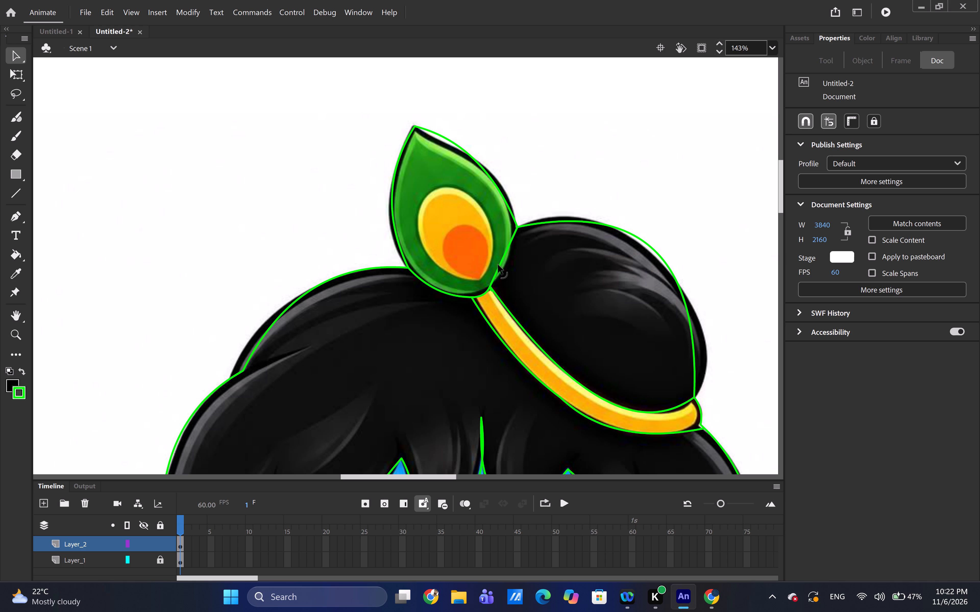
drag(498, 265, 503, 269)
drag(503, 269, 503, 272)
drag(503, 272, 503, 271)
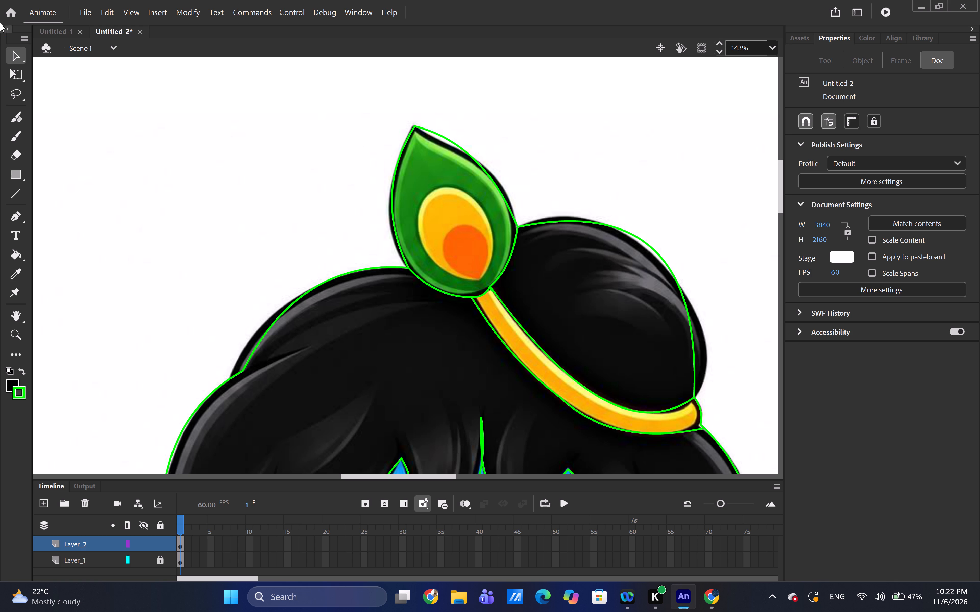
Draw four connected straight lines around the feather's yellow eye spot, with corners at its top, right side, lower-right tip and lower left.
click(12, 189)
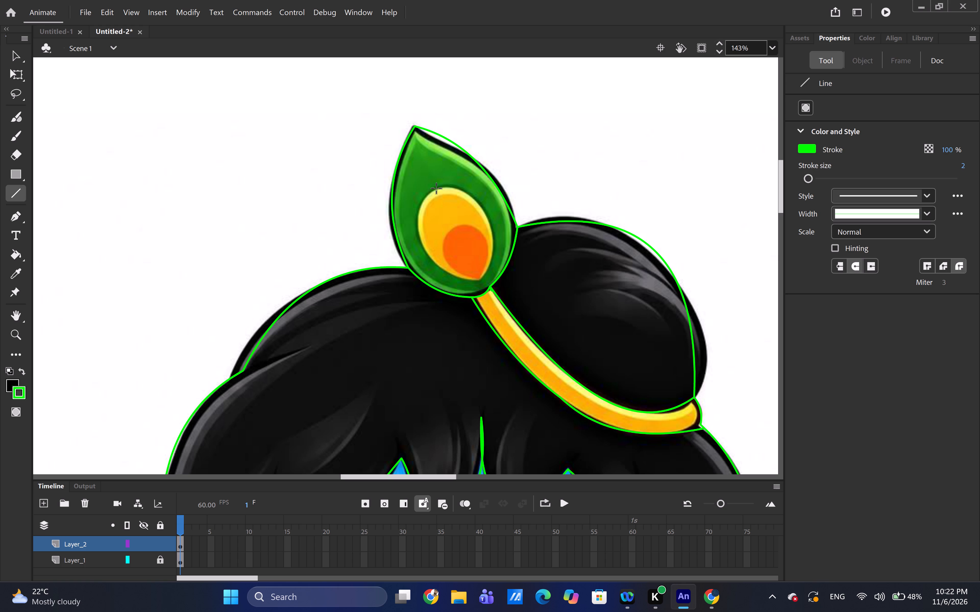
drag(436, 188, 419, 214)
drag(419, 214, 446, 265)
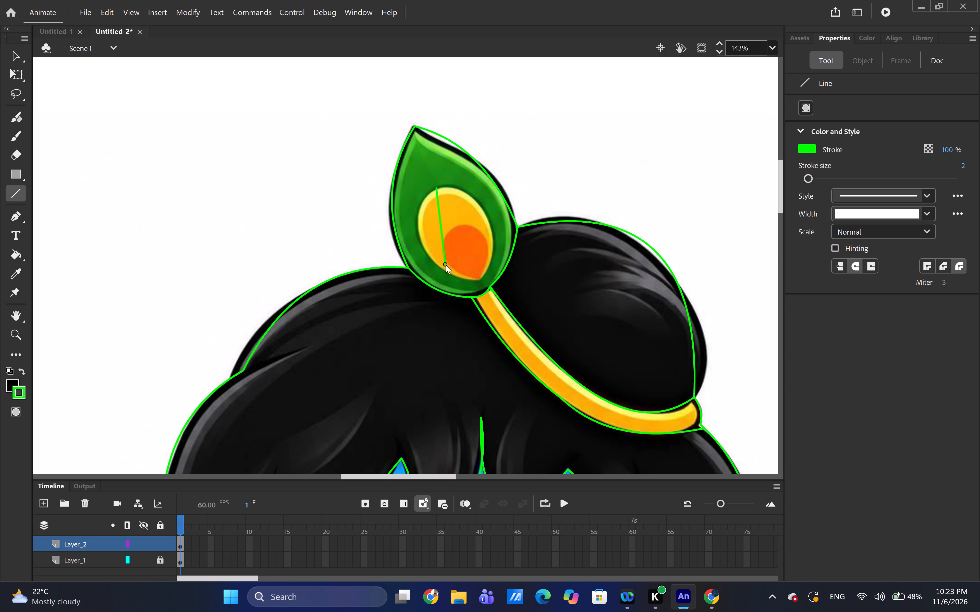
drag(446, 265, 438, 265)
drag(437, 188, 485, 227)
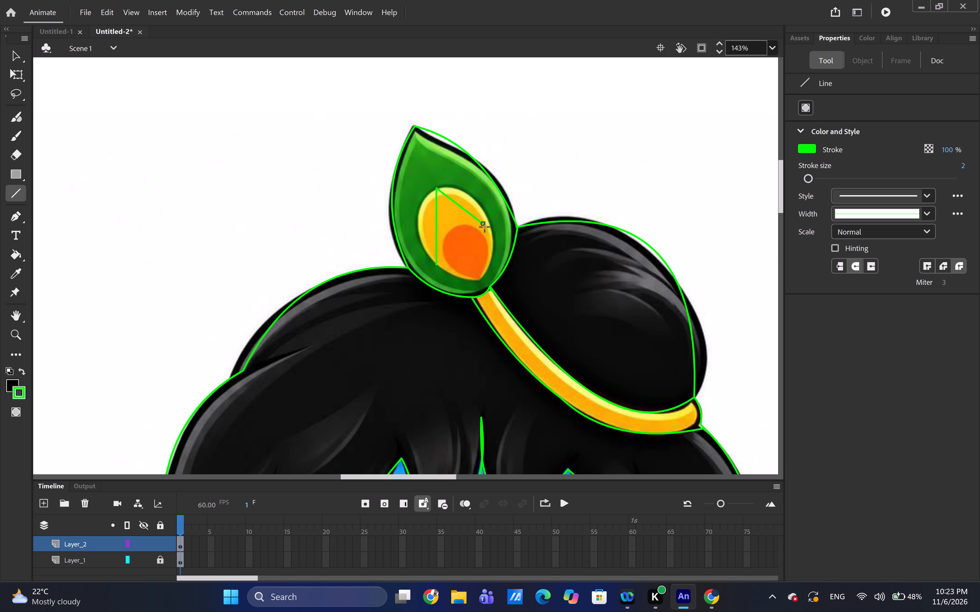
drag(485, 227, 492, 237)
drag(437, 267, 477, 281)
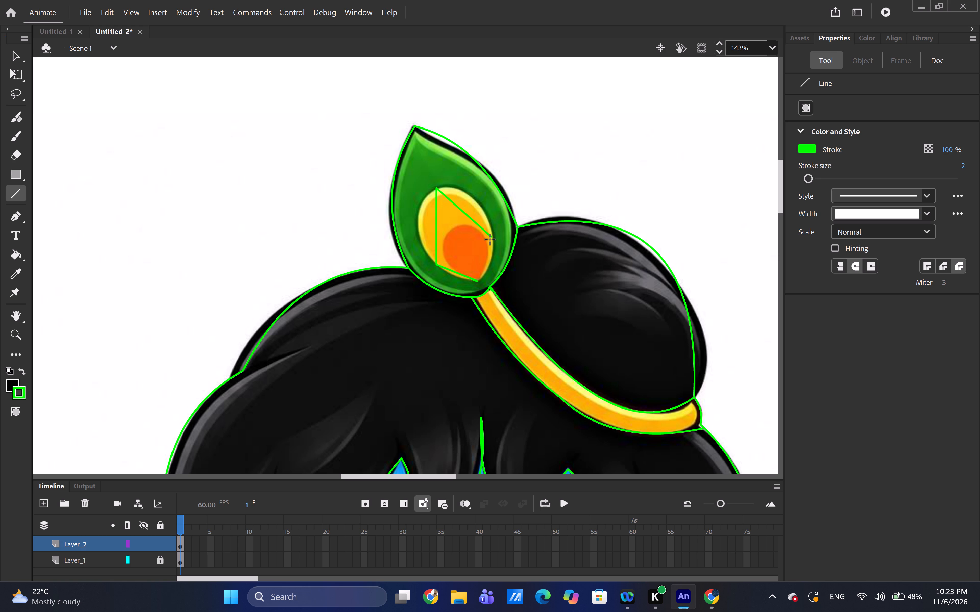
drag(490, 239, 482, 261)
drag(482, 261, 479, 279)
Bend the four straight lines around the feather's yellow eye spot outward so they follow its oval edge.
key(n)
key(n)
click(11, 54)
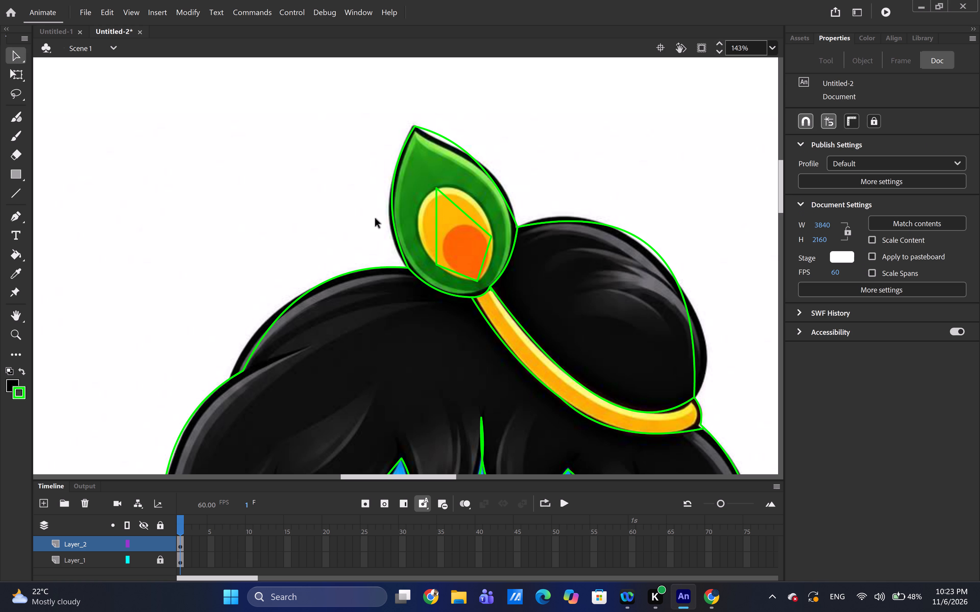
drag(435, 231, 427, 230)
drag(427, 230, 418, 227)
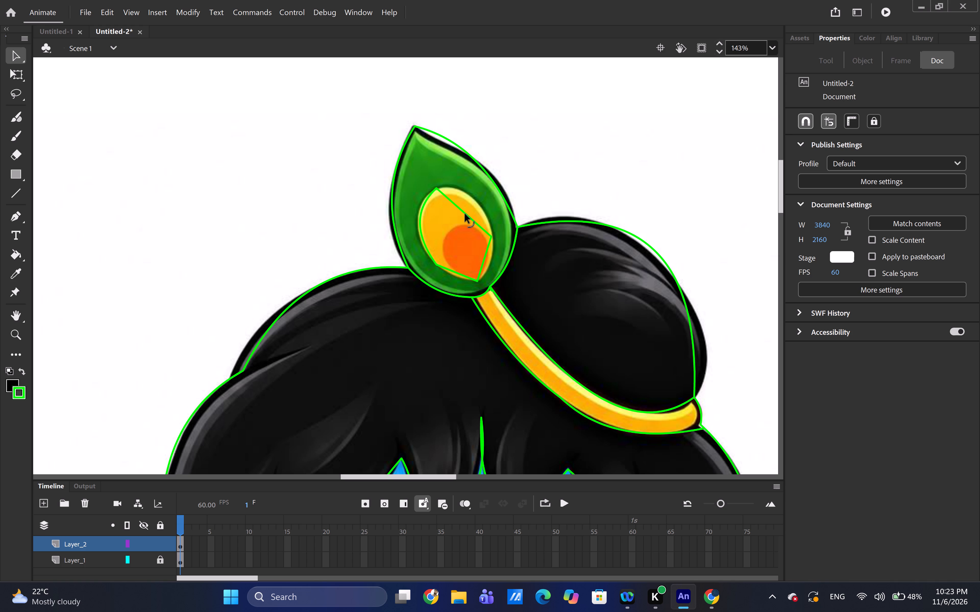
drag(465, 214, 474, 199)
drag(485, 257, 492, 260)
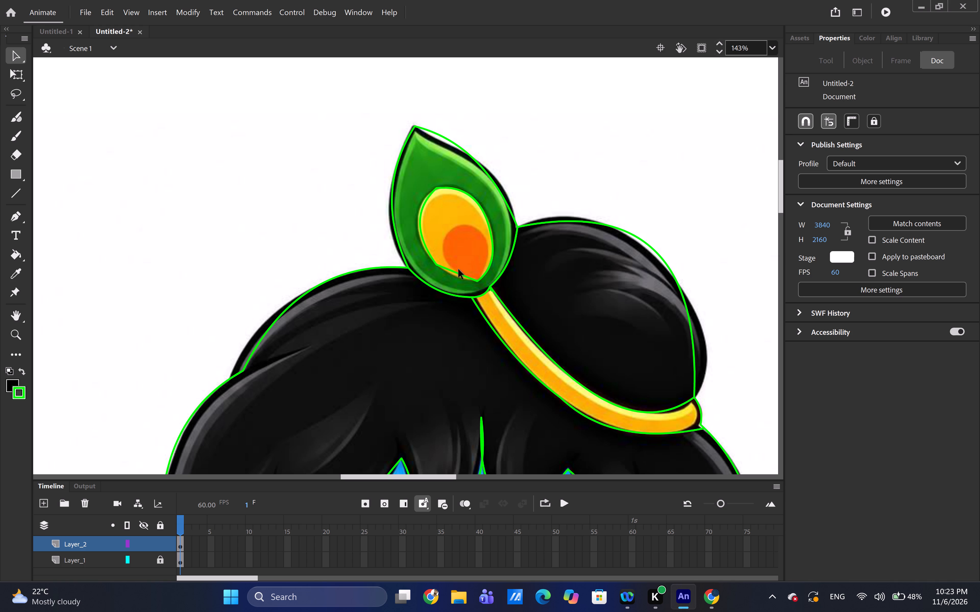
drag(455, 272, 455, 273)
drag(455, 273, 454, 276)
drag(454, 276, 454, 275)
drag(421, 234, 418, 234)
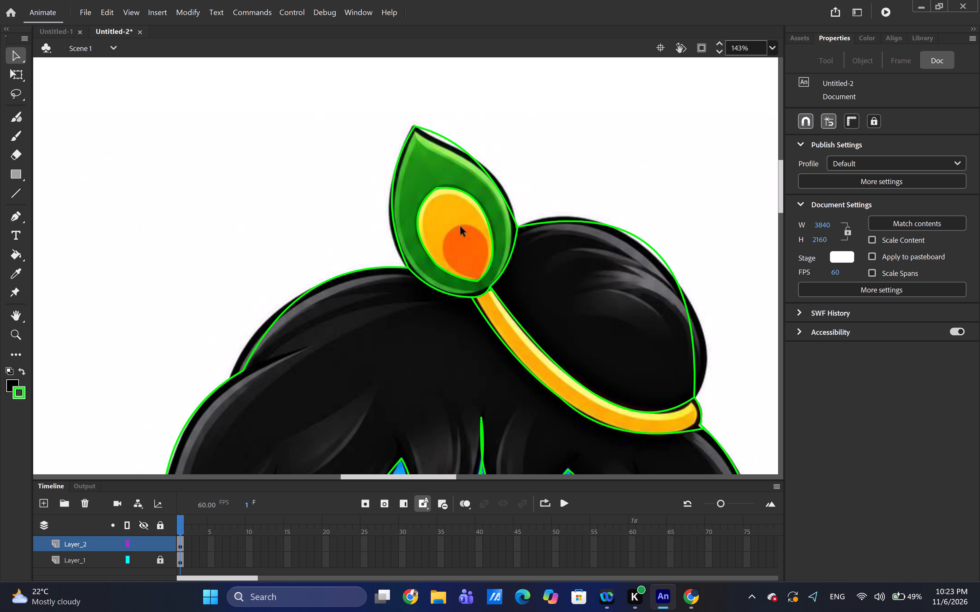
Draw four connected straight lines around the orange inner spot, with corners at its top, right side, bottom tip and lower left.
click(18, 196)
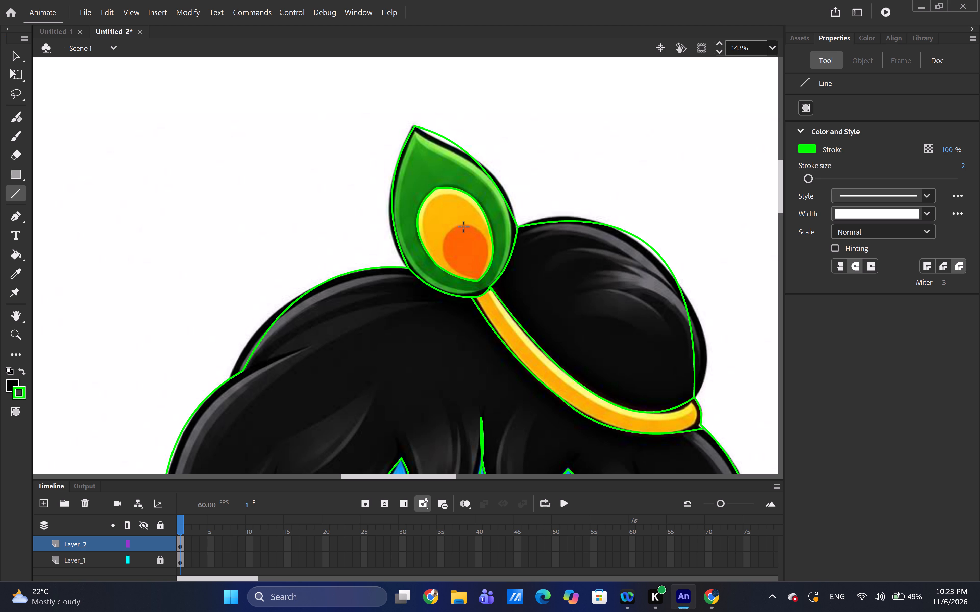
drag(455, 227, 455, 260)
drag(455, 260, 453, 265)
drag(456, 230, 484, 266)
drag(484, 266, 485, 260)
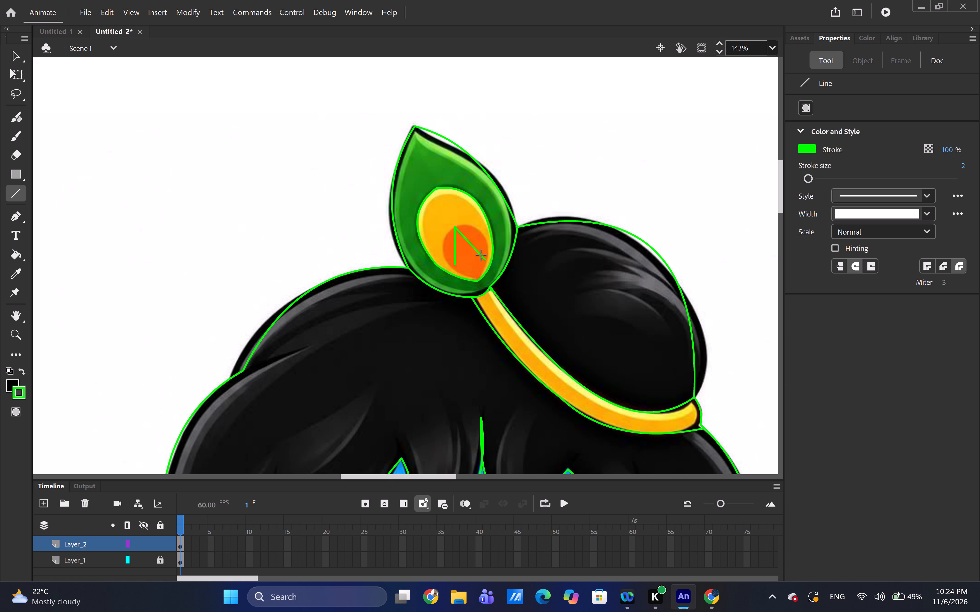
drag(486, 261, 477, 277)
drag(477, 277, 477, 277)
drag(454, 266, 454, 266)
drag(454, 266, 477, 277)
Bend the four lines around the orange inner spot outward to follow its rounded edge.
click(20, 58)
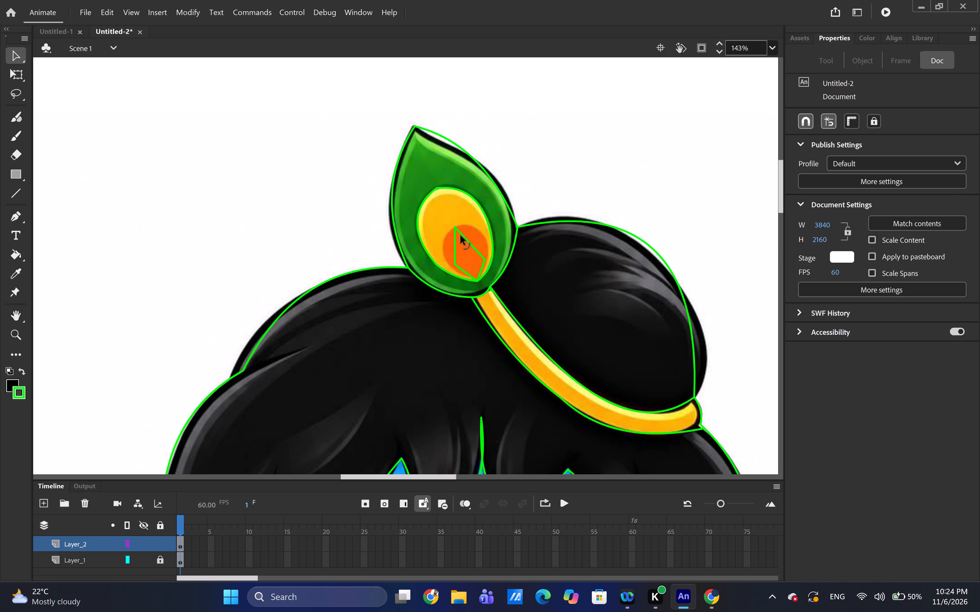
drag(455, 240, 442, 241)
drag(470, 243, 480, 233)
drag(480, 233, 480, 233)
drag(482, 264, 484, 268)
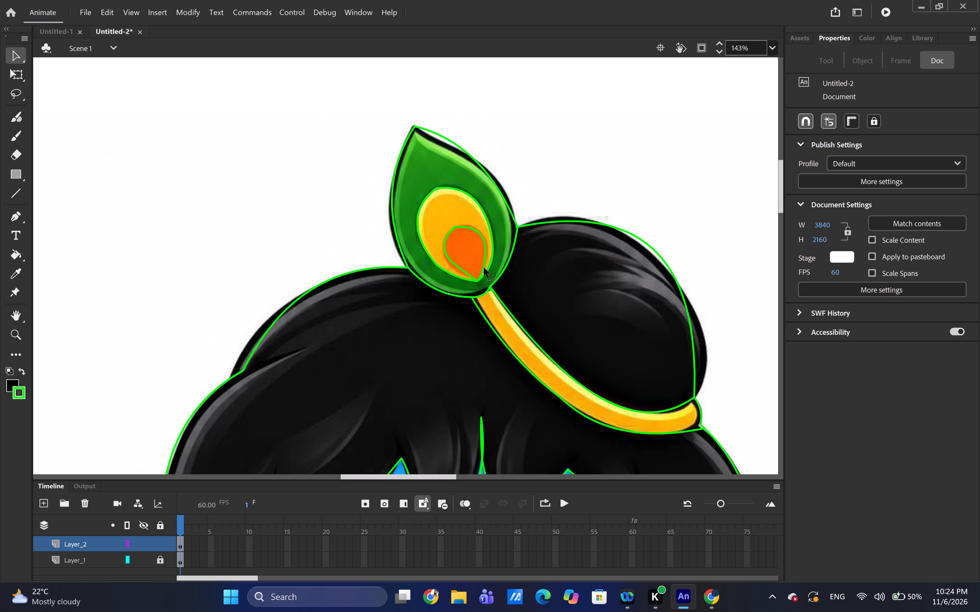
drag(484, 268, 485, 267)
drag(464, 272, 460, 277)
drag(460, 277, 460, 271)
drag(452, 259, 449, 262)
drag(460, 268, 459, 272)
drag(457, 263, 456, 266)
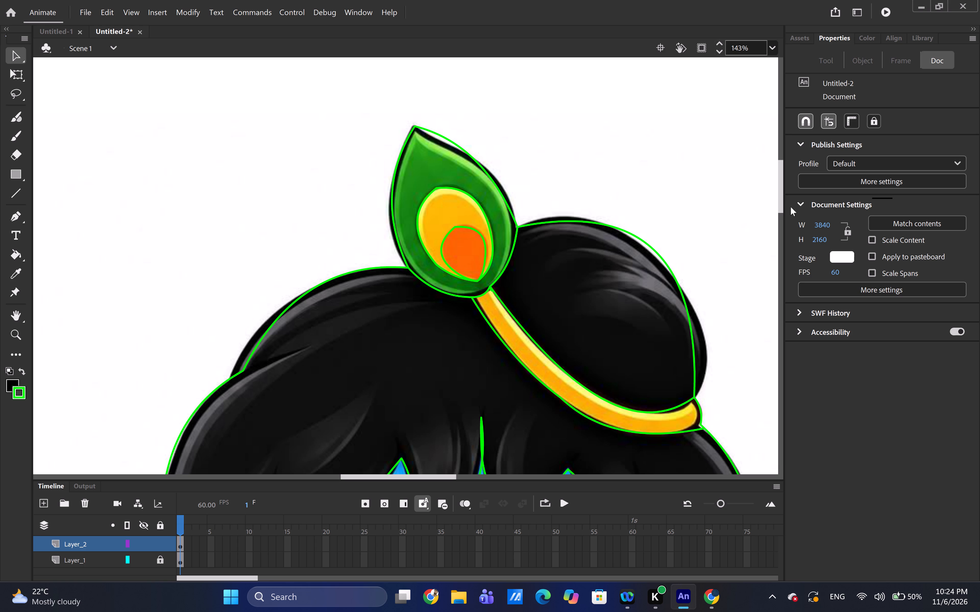
Draw a line along the outer side of the image's left ear, from the hair corner to the earring, and bend it outward to the ear's edge.
drag(779, 206, 778, 240)
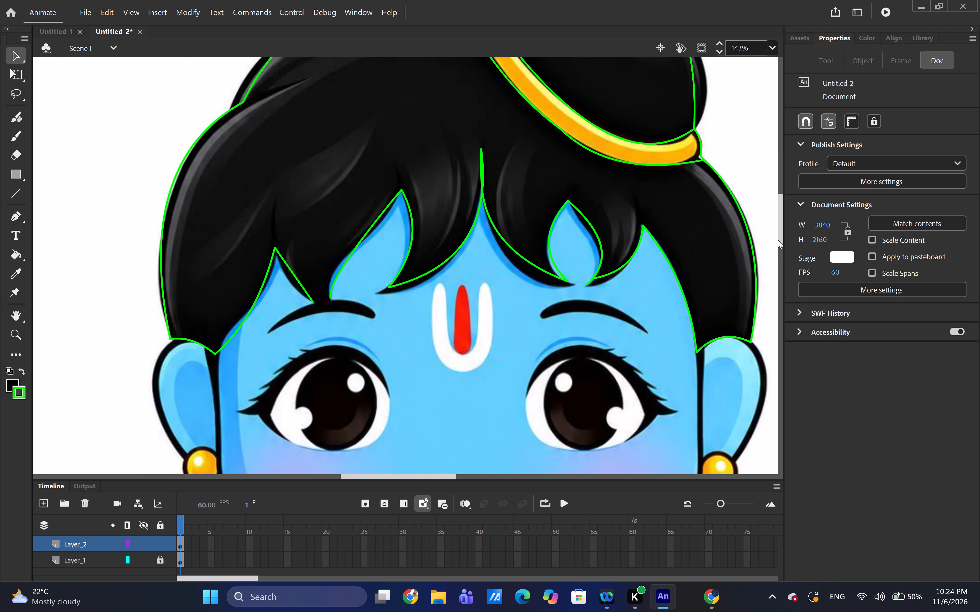
drag(778, 240, 773, 257)
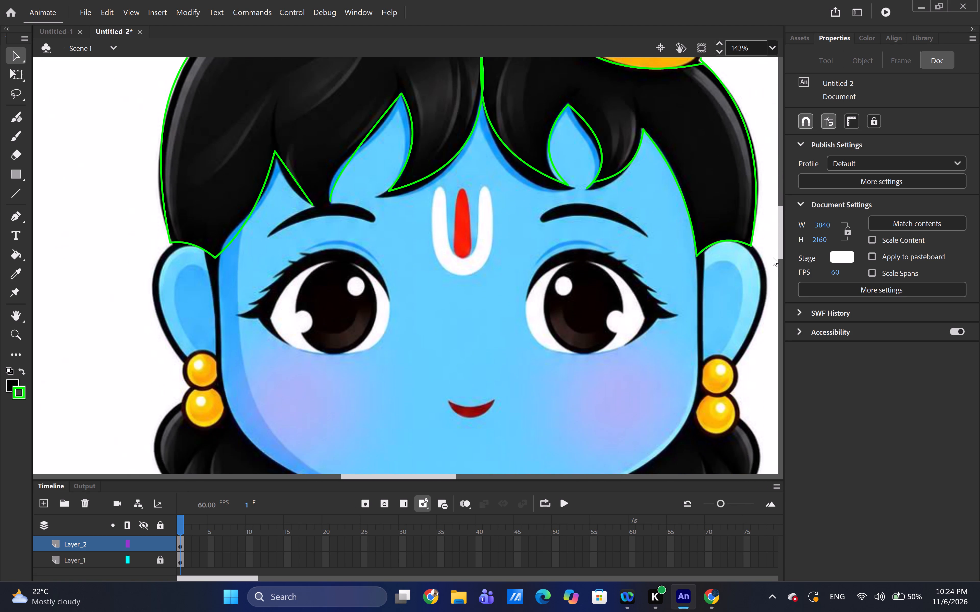
drag(773, 257, 774, 256)
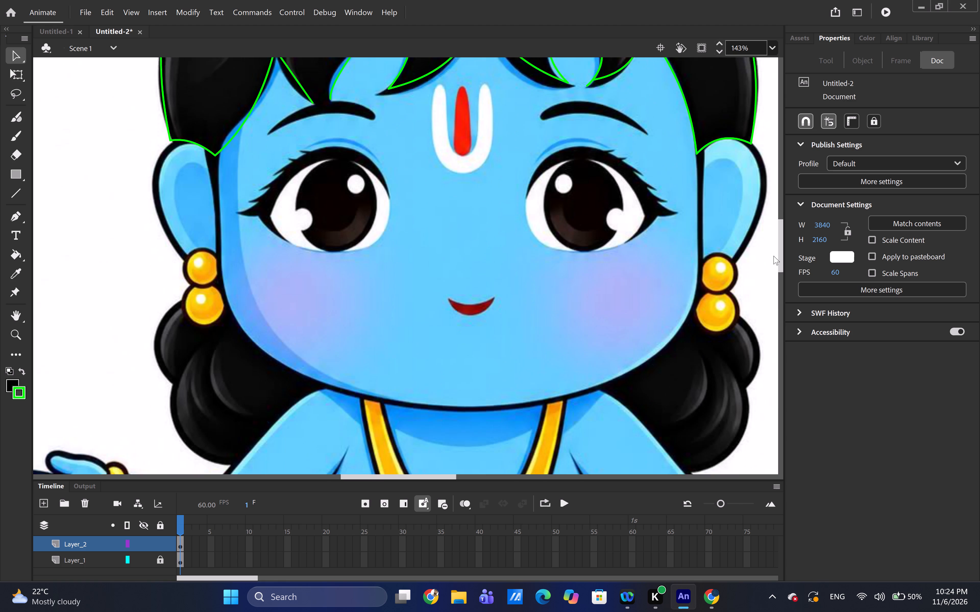
drag(774, 256, 775, 258)
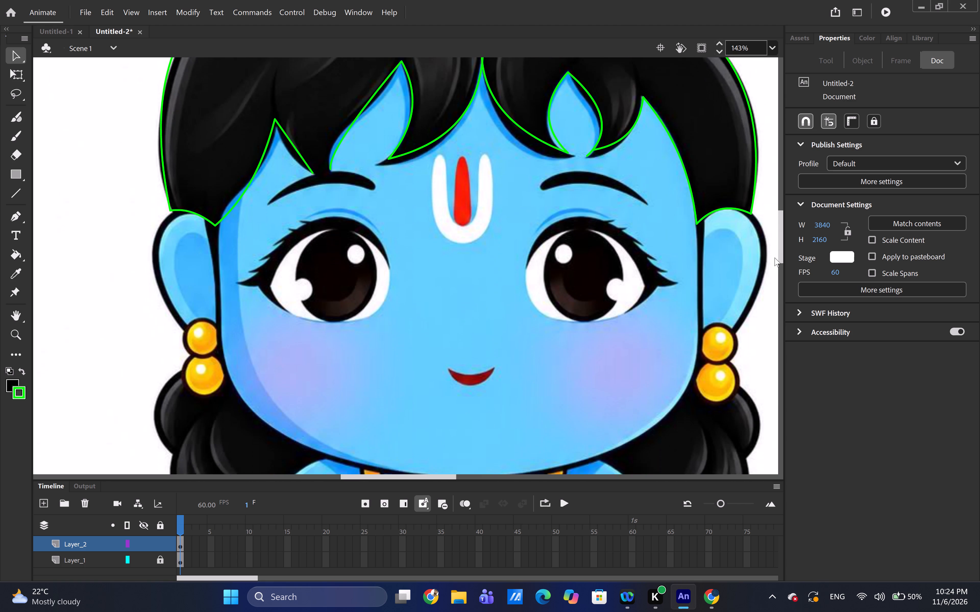
drag(775, 258, 773, 265)
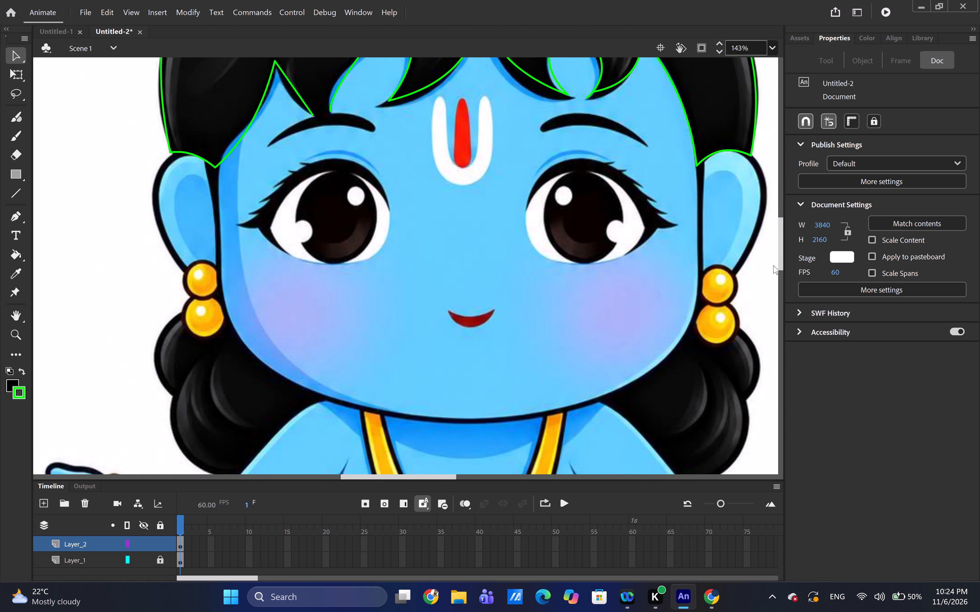
drag(773, 265, 773, 267)
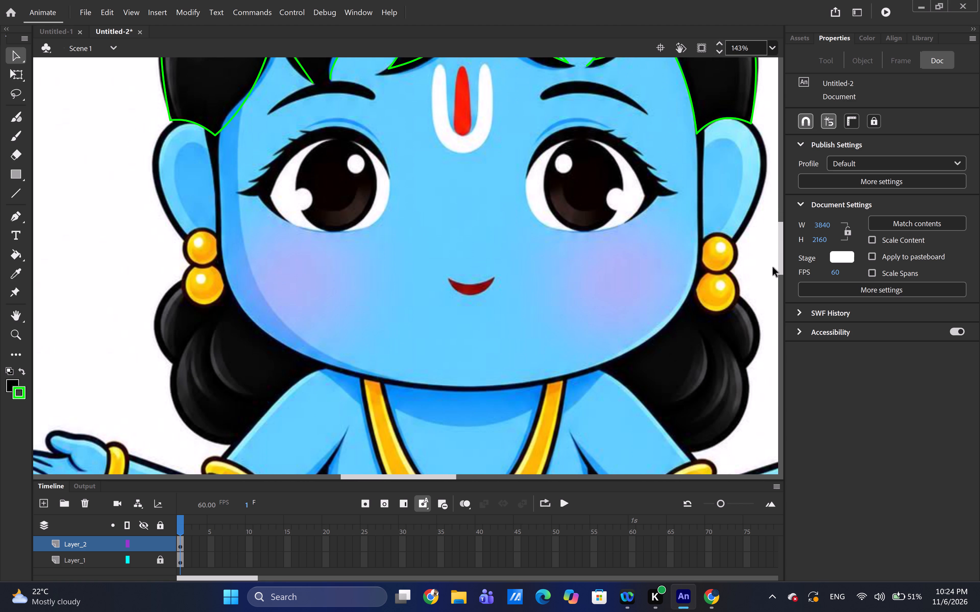
click(11, 194)
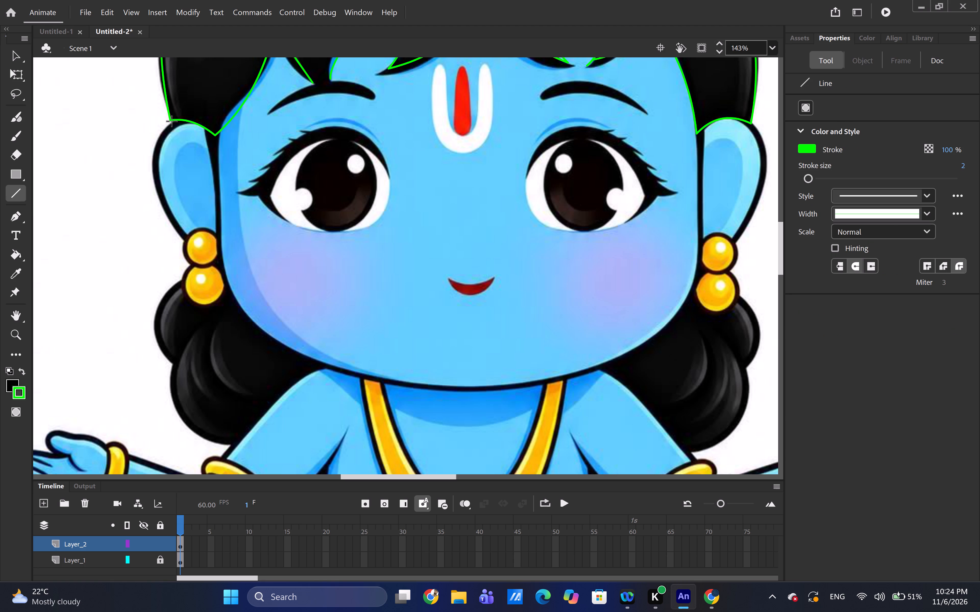
drag(172, 122, 180, 223)
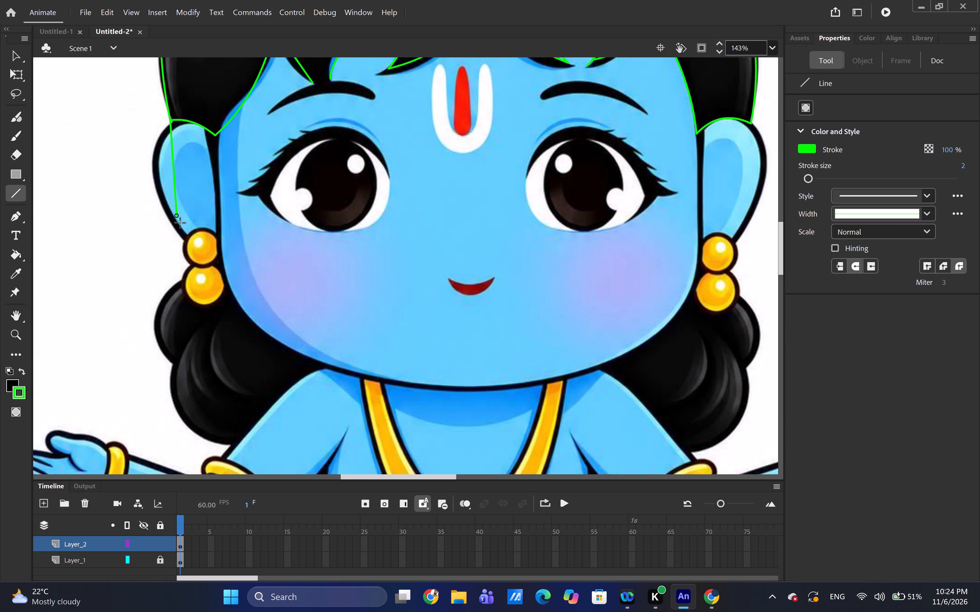
drag(180, 223, 187, 233)
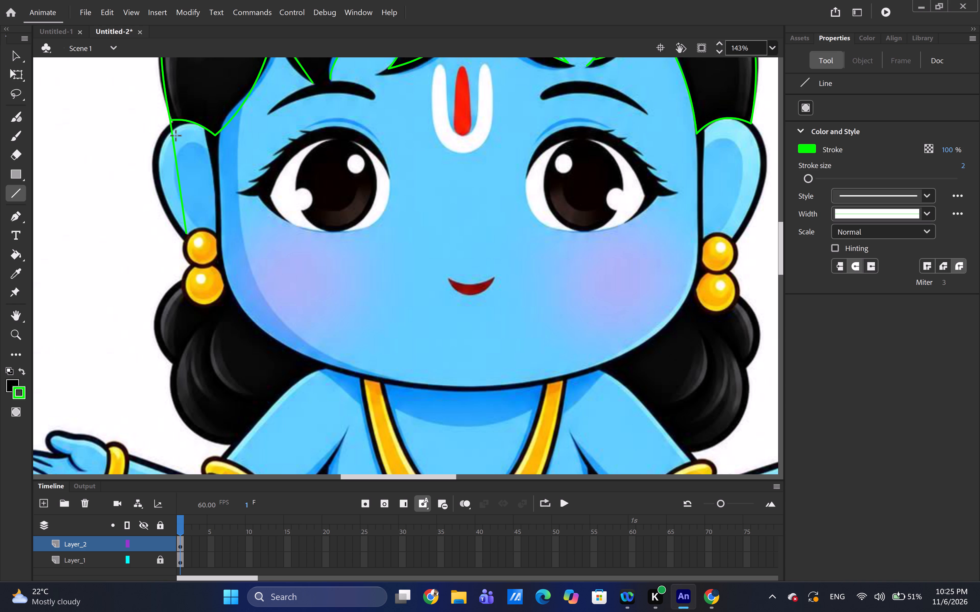
click(10, 58)
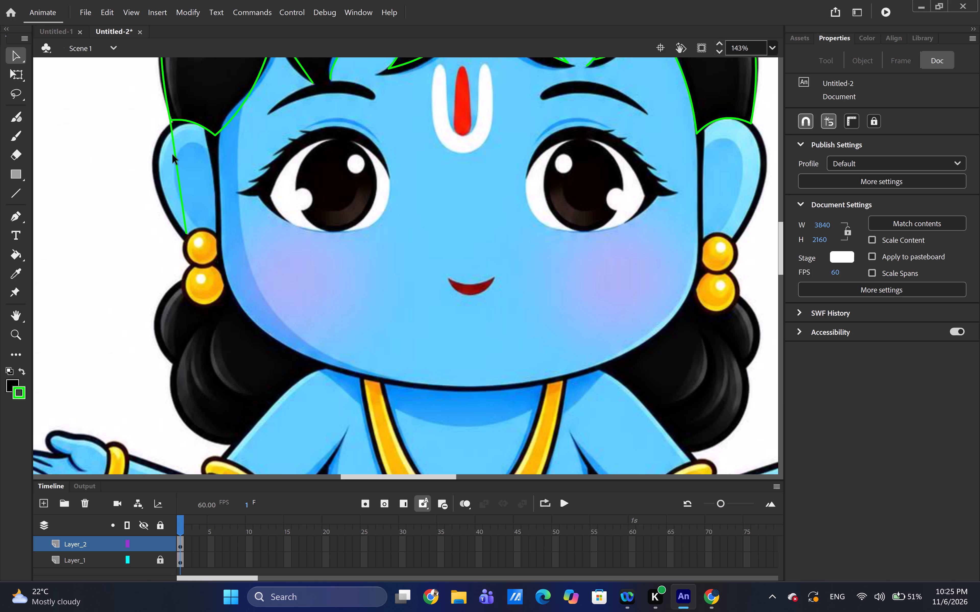
drag(176, 156, 166, 155)
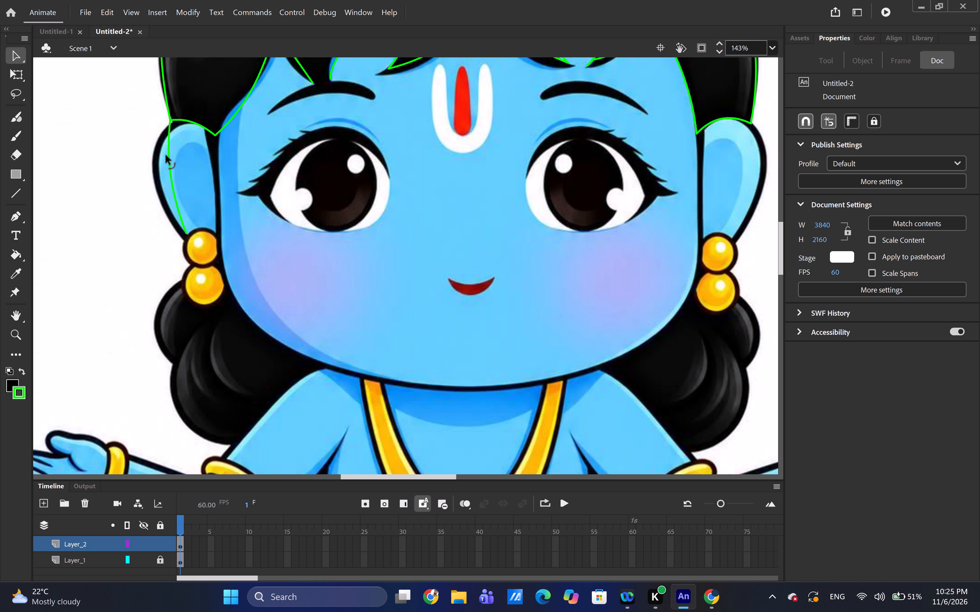
drag(166, 155, 149, 154)
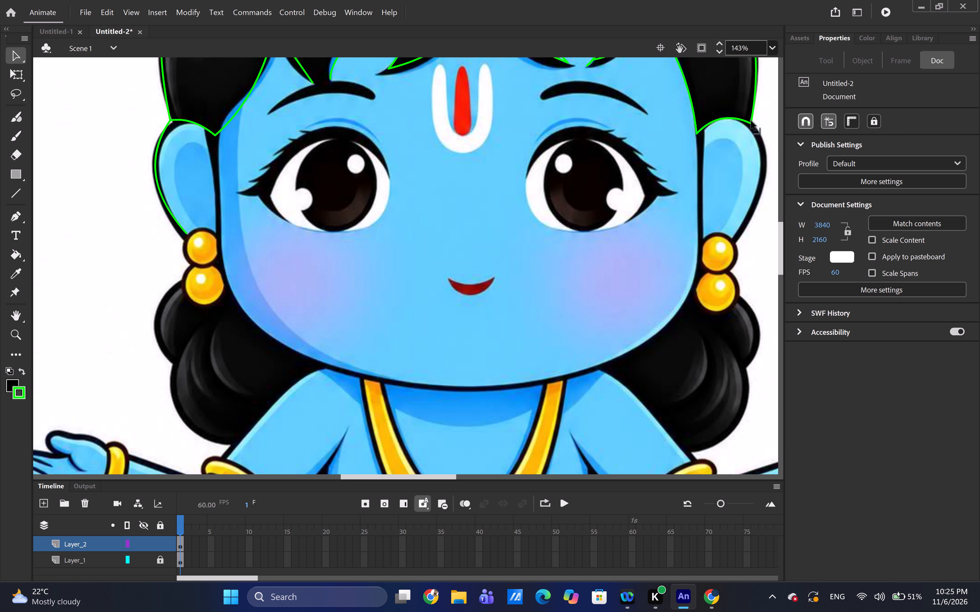
Draw a line along the outer side of the image's right ear, from the hair corner to the earring, and bend it outward to the ear's edge.
click(14, 54)
key(v)
click(16, 192)
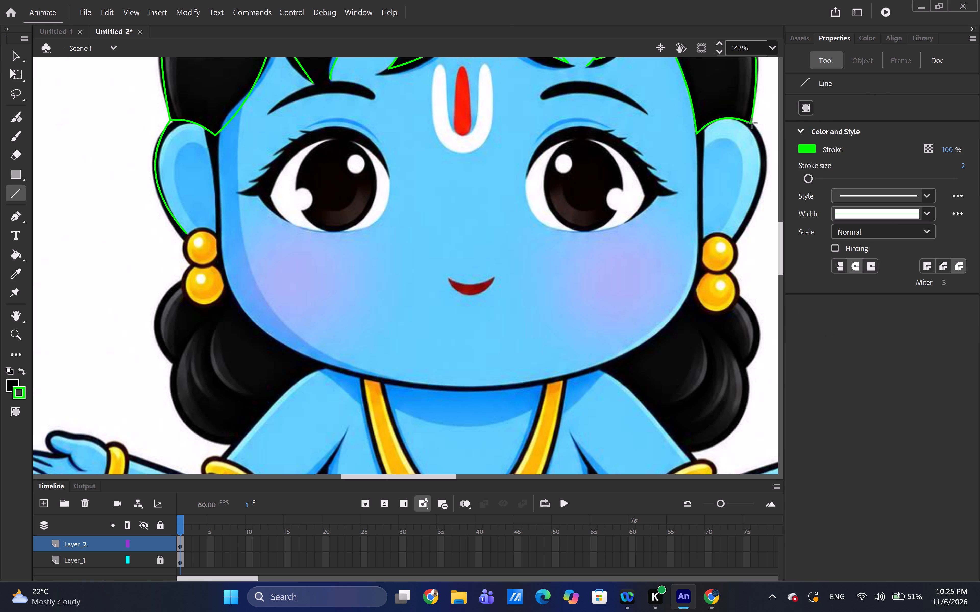
drag(752, 118, 739, 219)
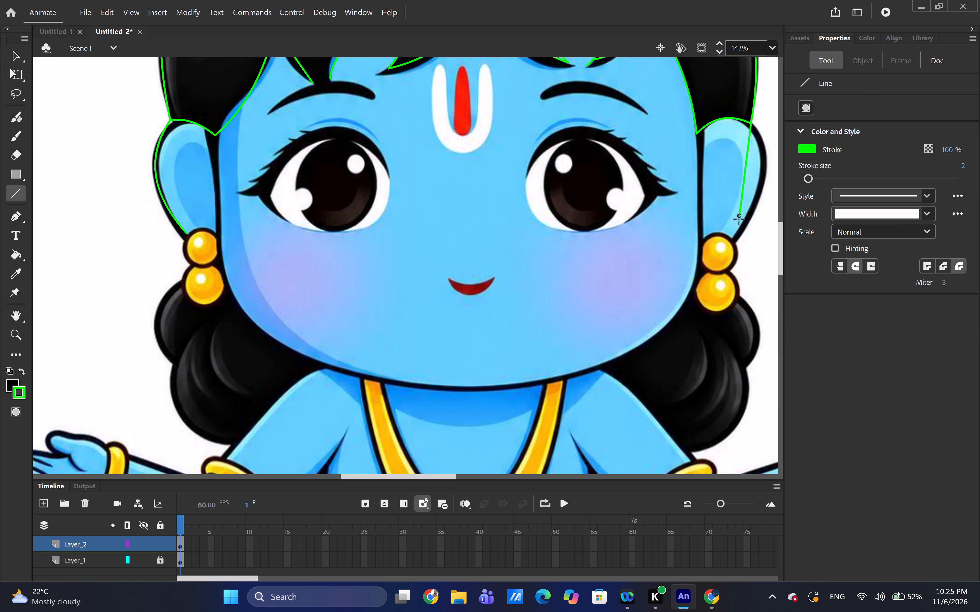
drag(739, 219, 732, 238)
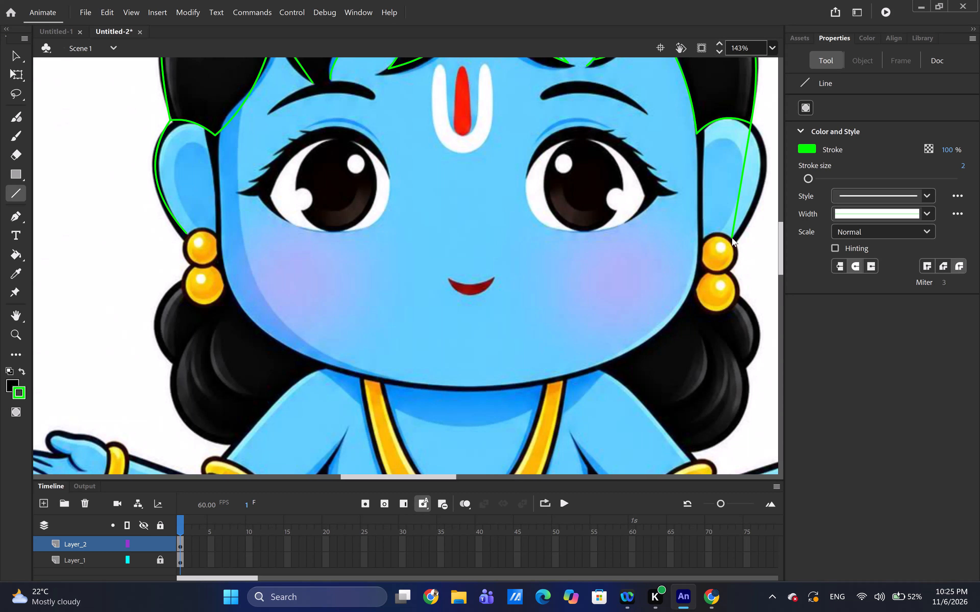
key(n)
click(12, 60)
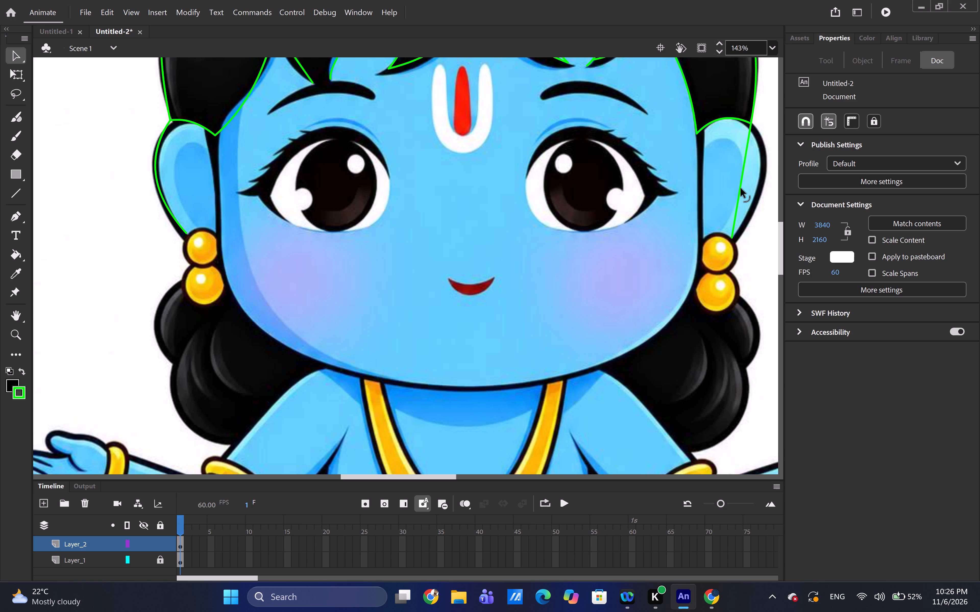
drag(741, 188, 762, 191)
Set the stroke size of the right ear's curved outer line to 3.
click(762, 191)
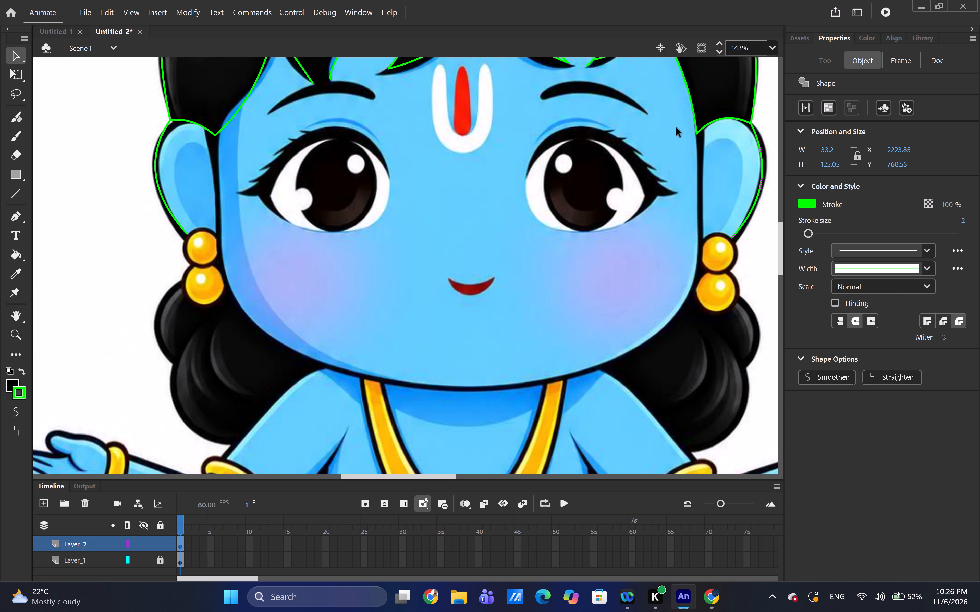
click(963, 216)
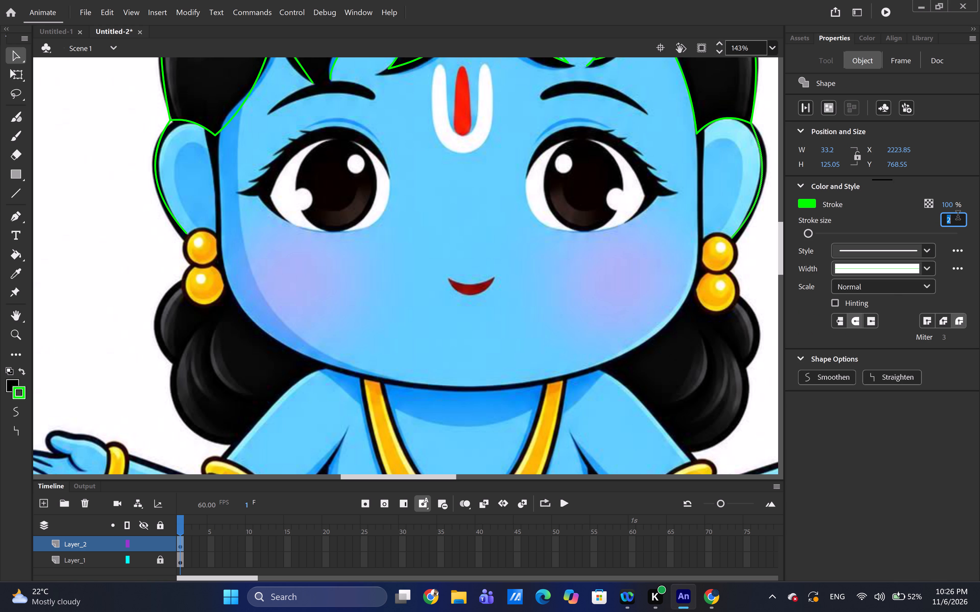
key(3)
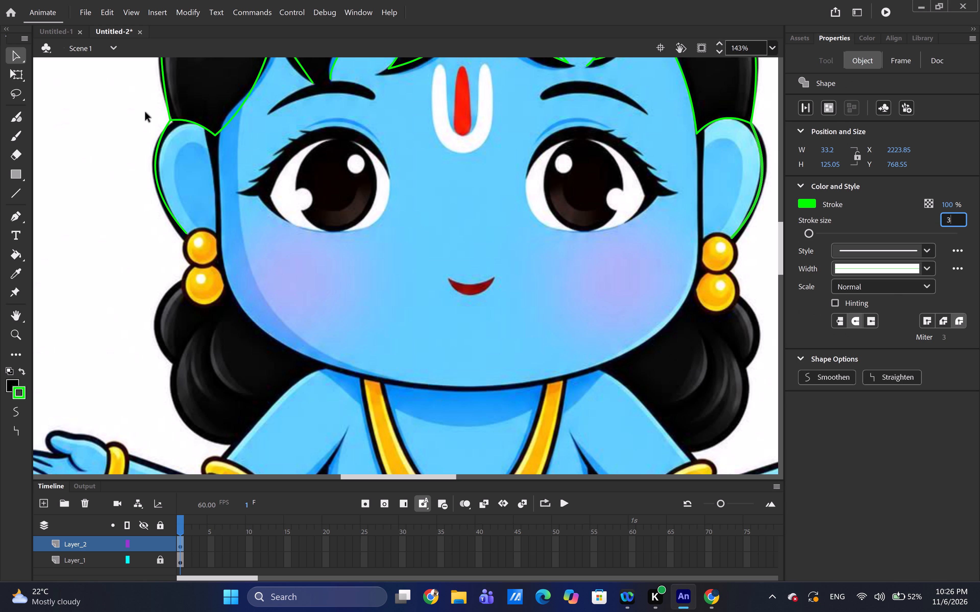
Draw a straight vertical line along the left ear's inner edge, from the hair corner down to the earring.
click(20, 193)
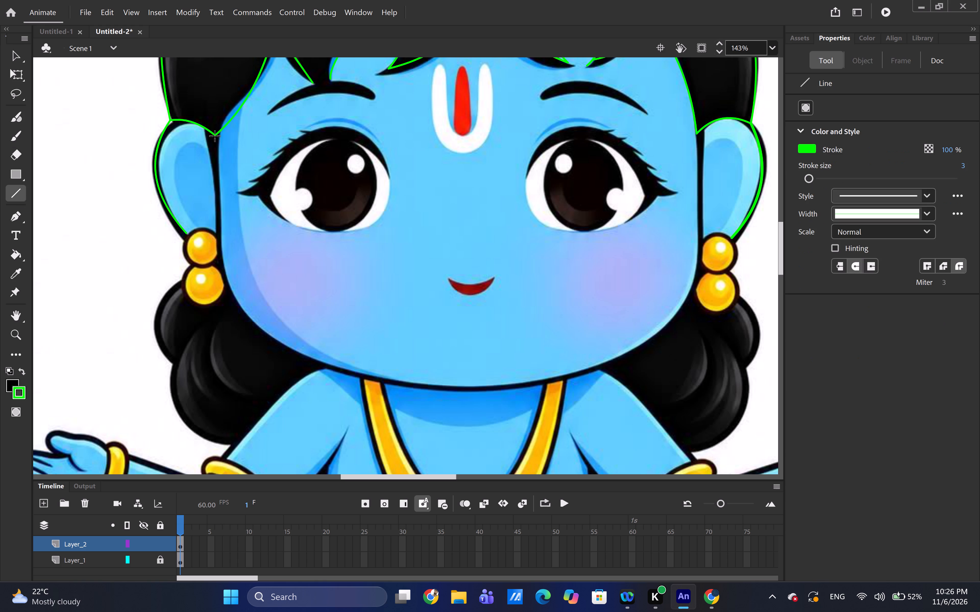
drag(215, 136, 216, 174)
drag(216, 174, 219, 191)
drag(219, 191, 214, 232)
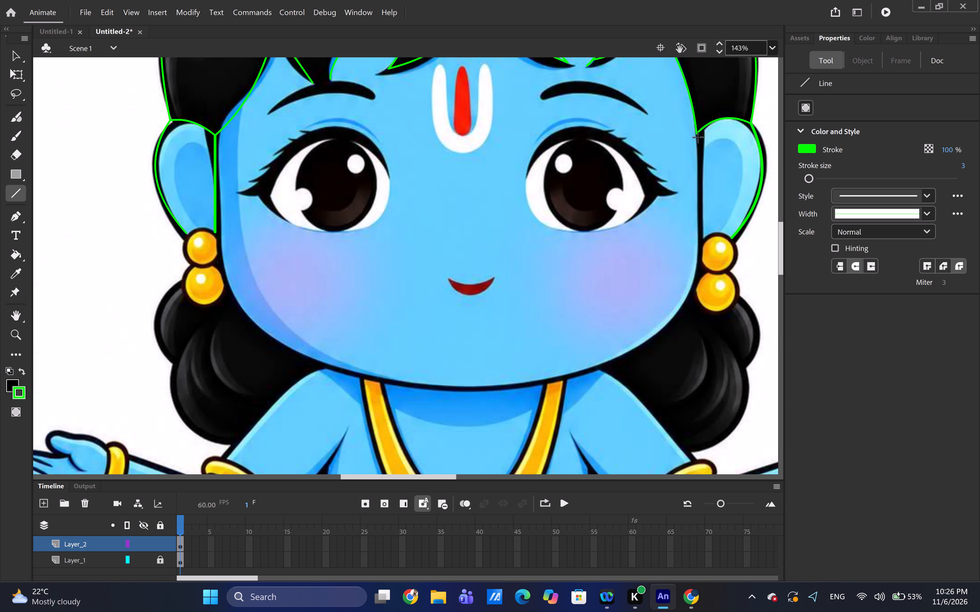
Draw a straight vertical line along the right ear's inner edge, from the hair corner down to the earring.
drag(698, 137, 703, 207)
drag(703, 207, 705, 241)
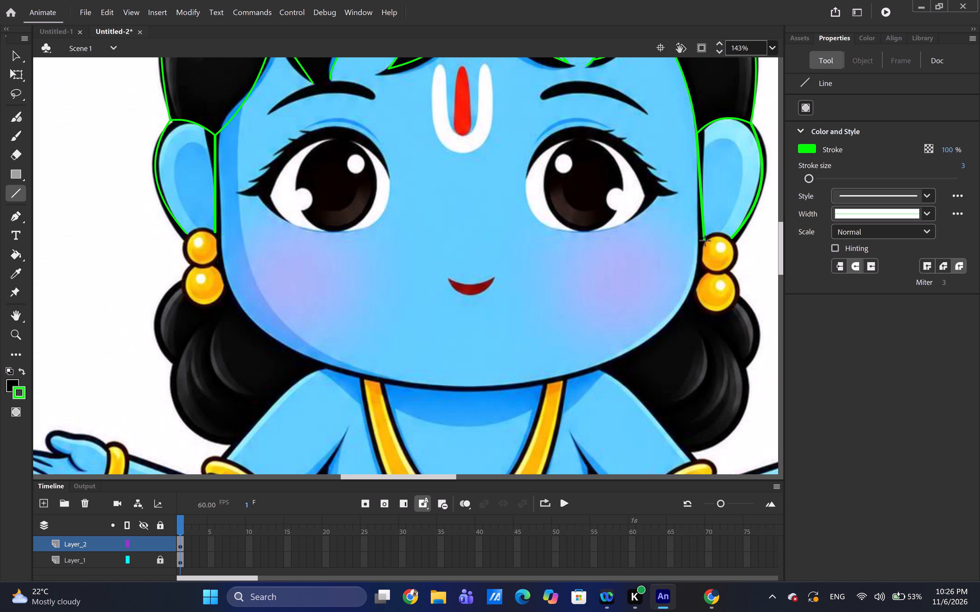
drag(705, 241, 702, 236)
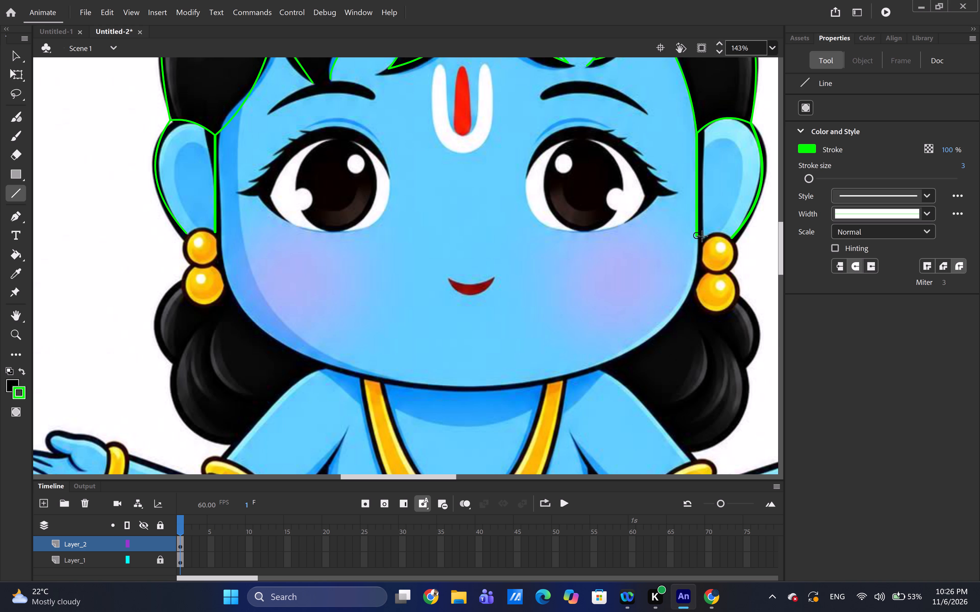
drag(702, 236, 703, 243)
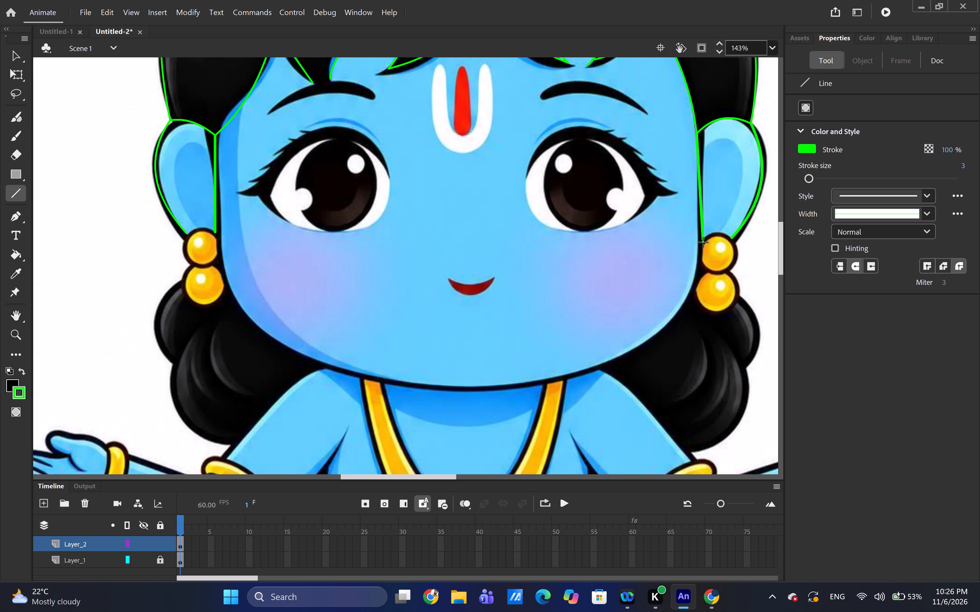
drag(703, 243, 703, 242)
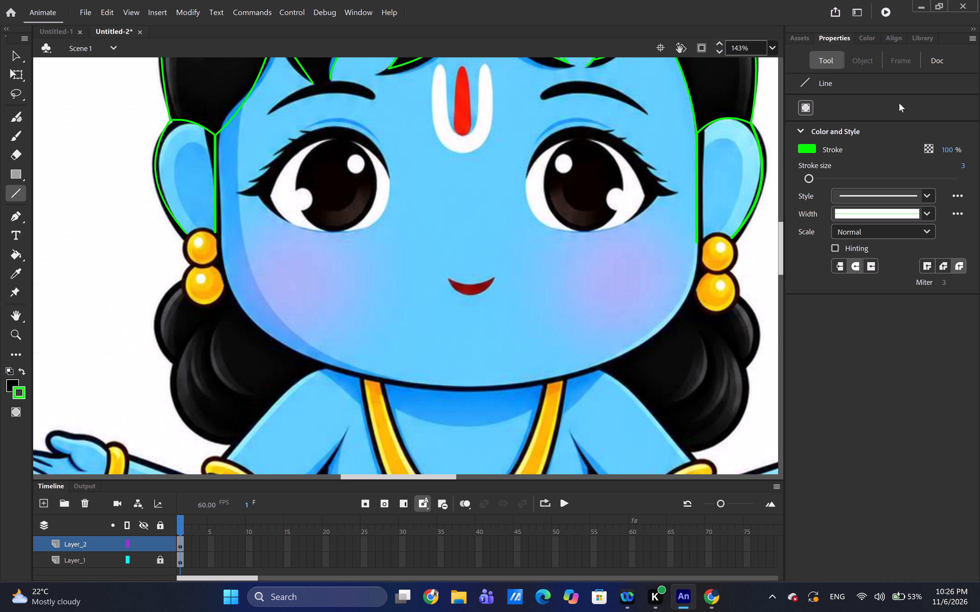
Replace the line along the left ear's inner edge with a short vertical line of stroke size 5 starting at the hair corner.
click(962, 168)
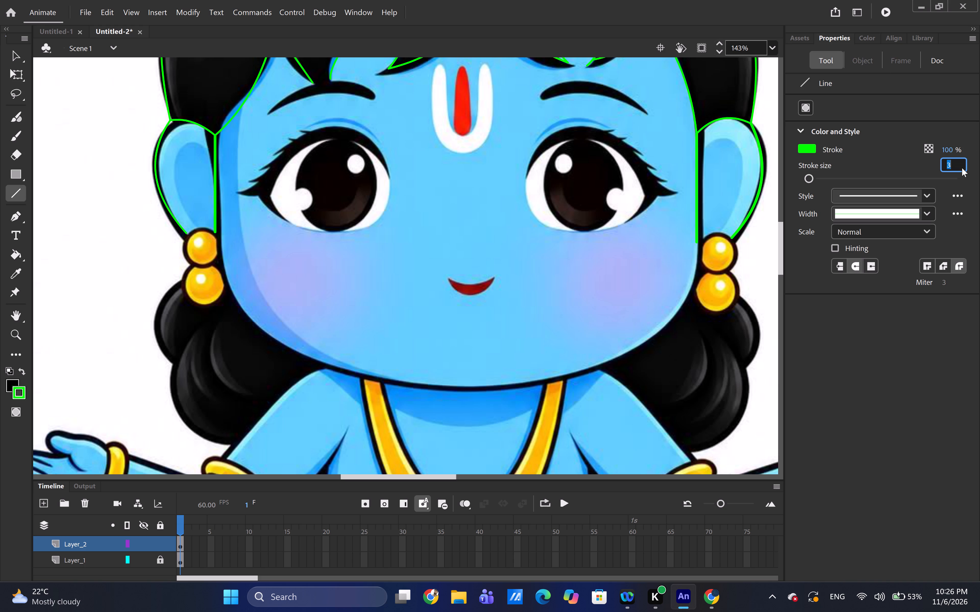
key(5)
click(215, 170)
right_click(215, 170)
click(238, 243)
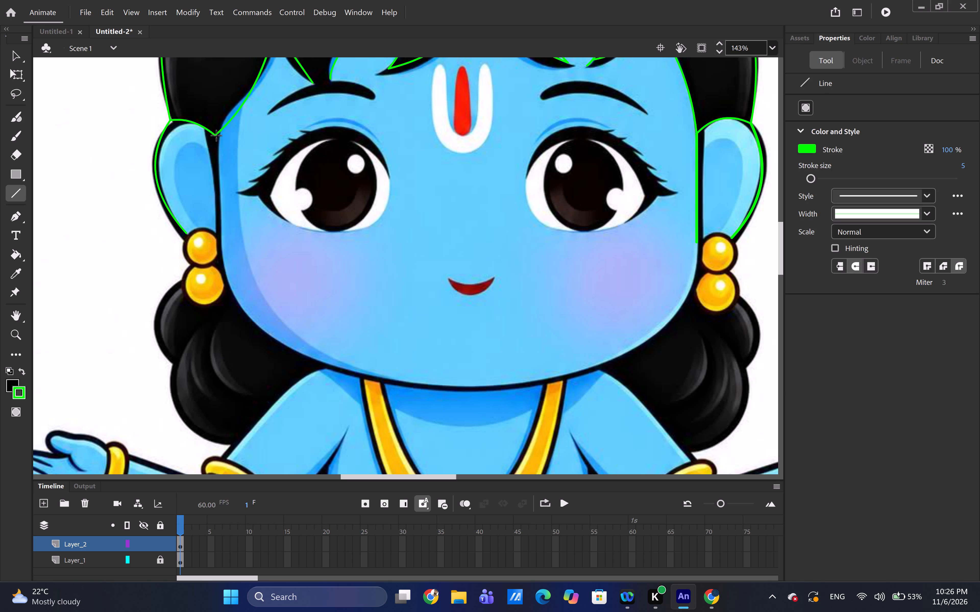
drag(214, 136, 222, 191)
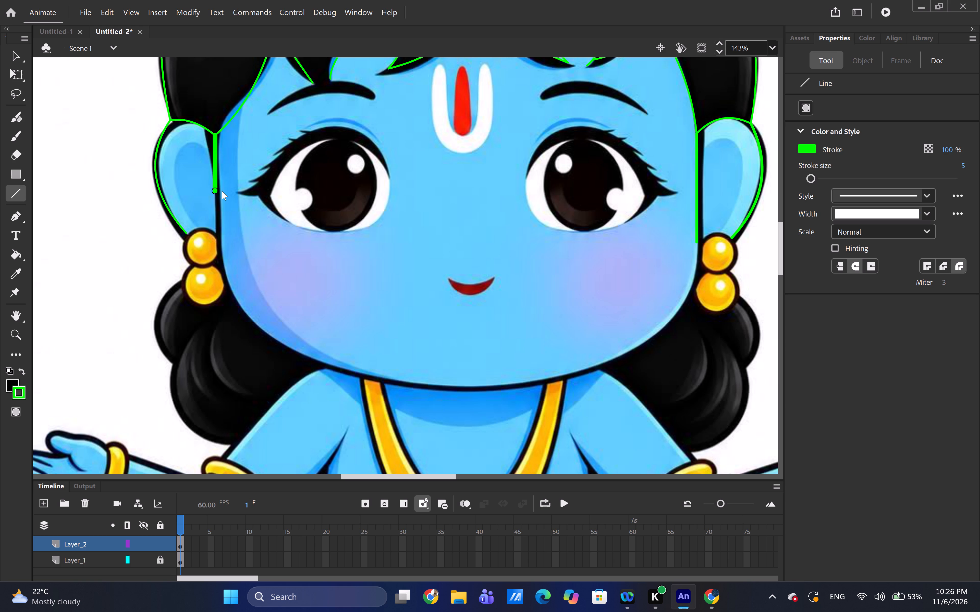
drag(222, 191, 221, 177)
drag(221, 177, 222, 175)
drag(222, 175, 220, 167)
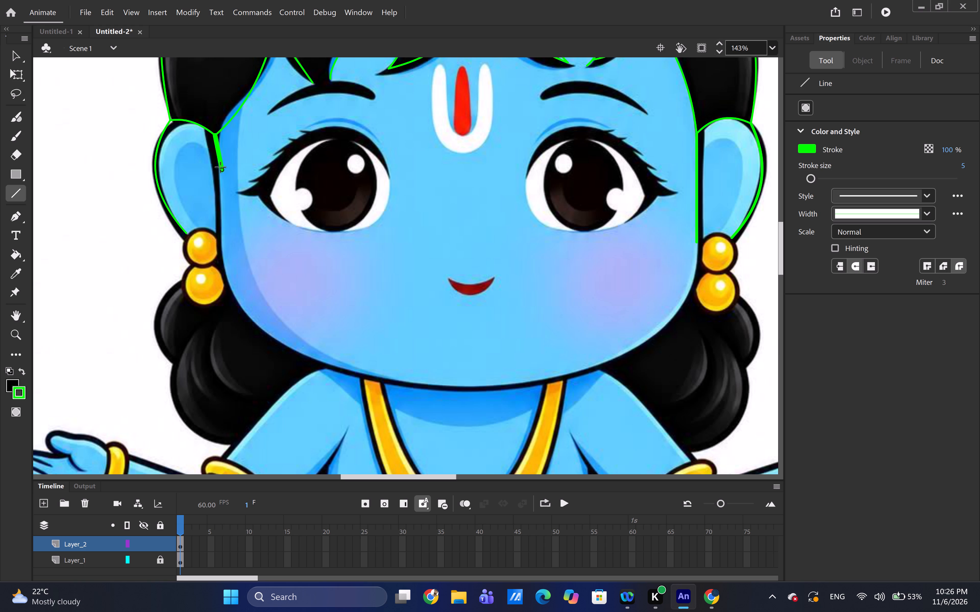
drag(220, 167, 219, 164)
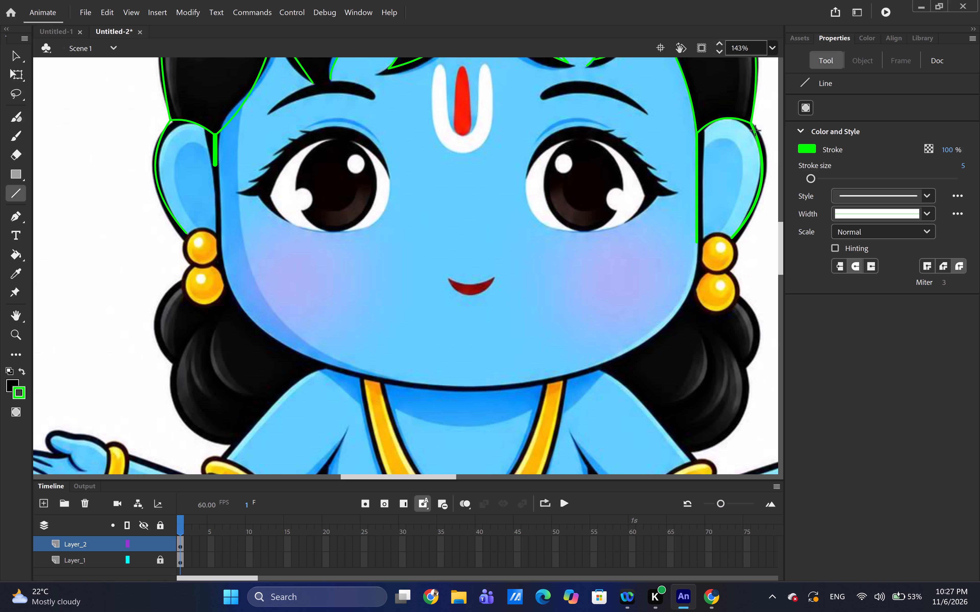
Replace the line along the right ear's inner edge with a size 5 vertical line from the hair corner to the earring.
click(698, 149)
right_click(698, 149)
click(720, 220)
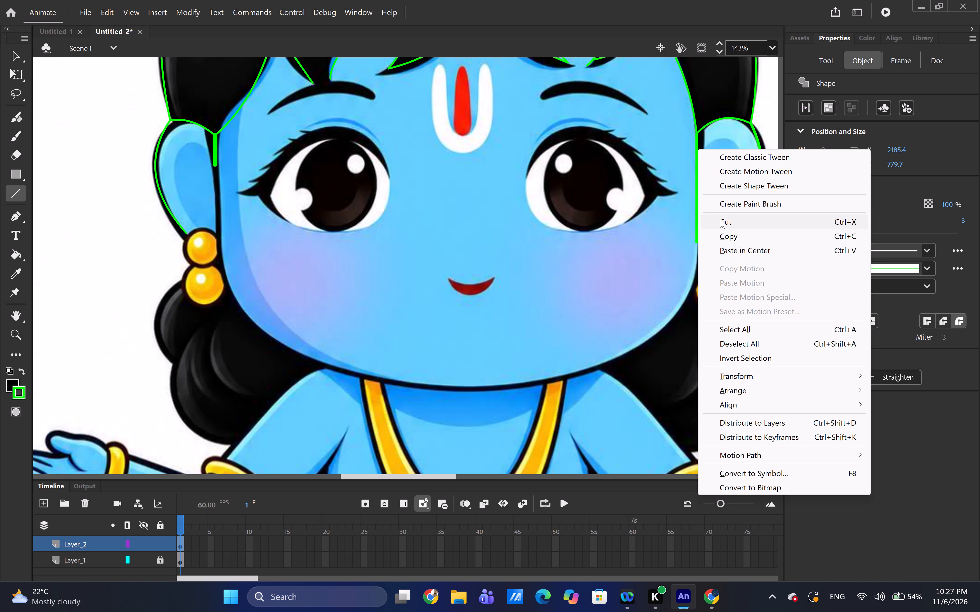
drag(701, 133, 700, 145)
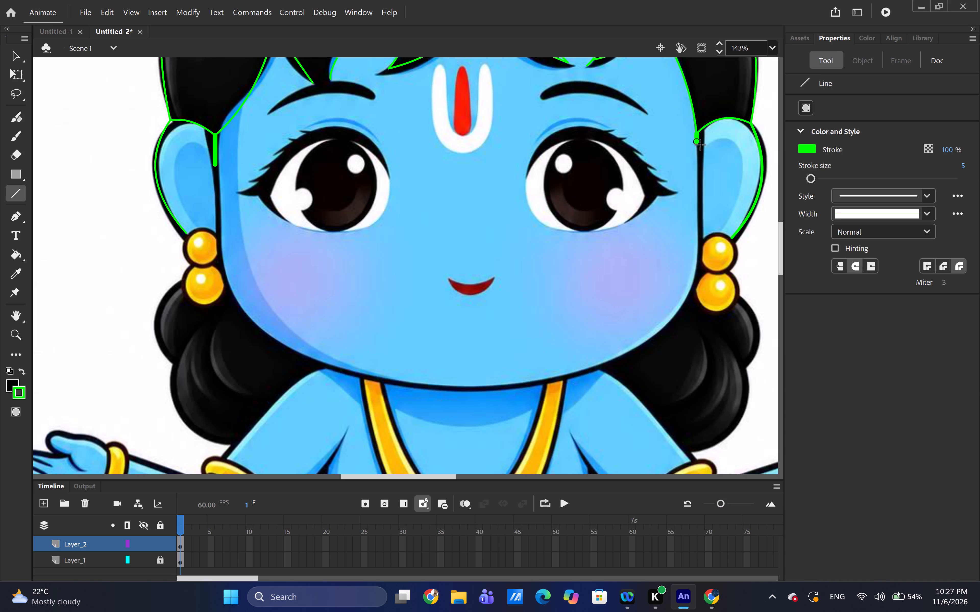
drag(700, 145, 701, 170)
drag(701, 170, 700, 181)
drag(700, 181, 700, 223)
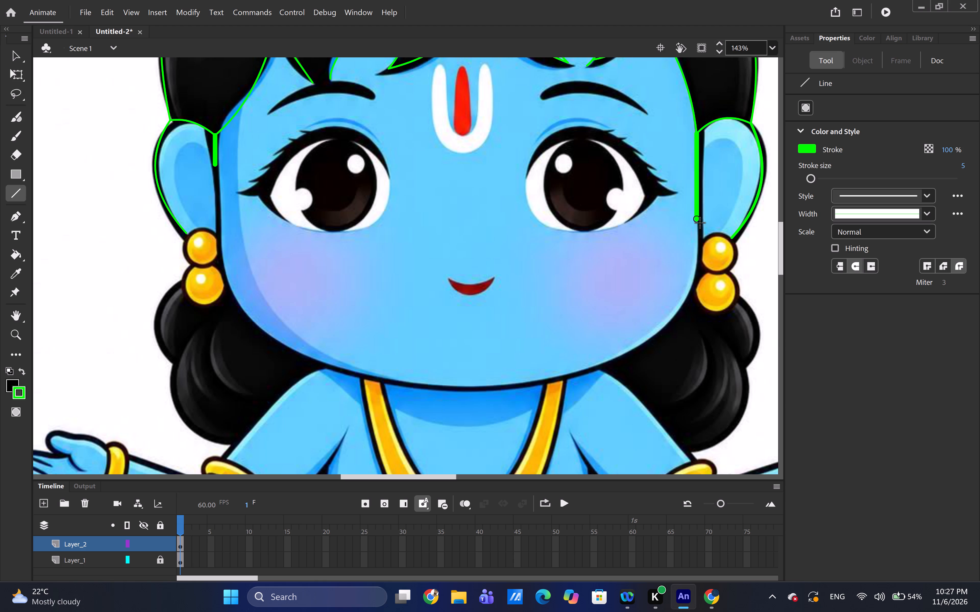
drag(700, 223, 702, 240)
drag(702, 240, 703, 239)
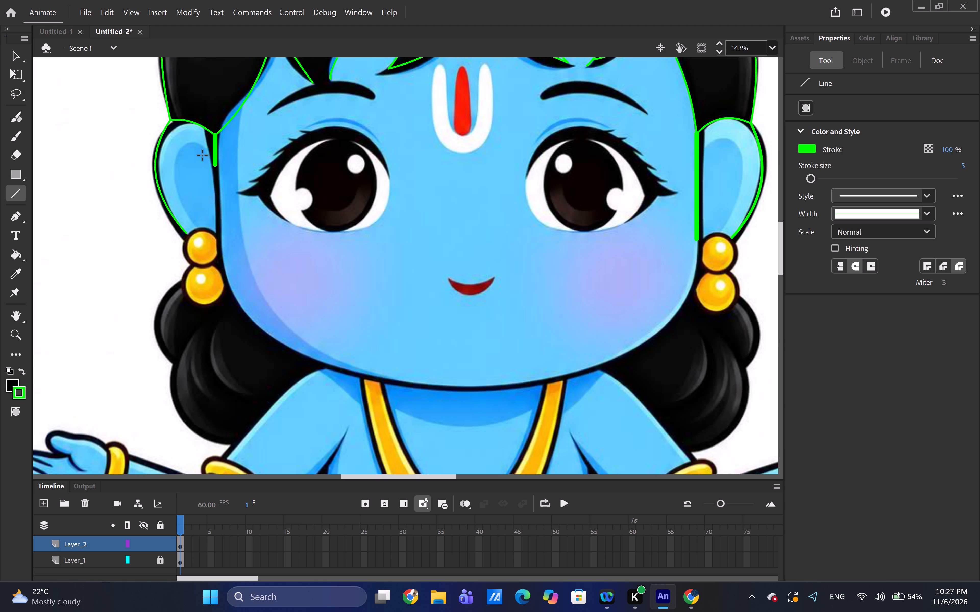
Extend the left ear's short inner line down along the face edge to the lower earring bead.
drag(215, 162, 220, 253)
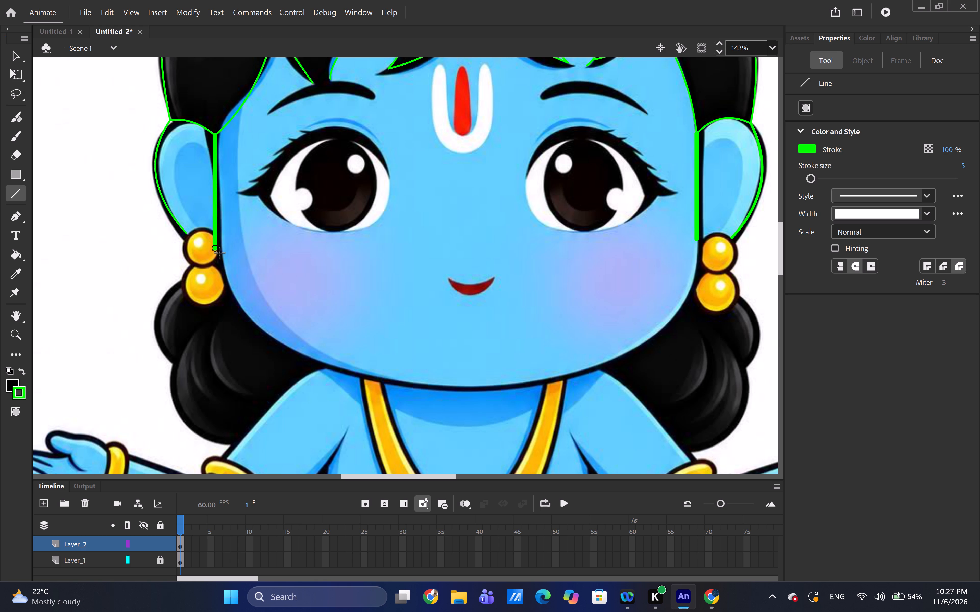
drag(220, 253, 225, 273)
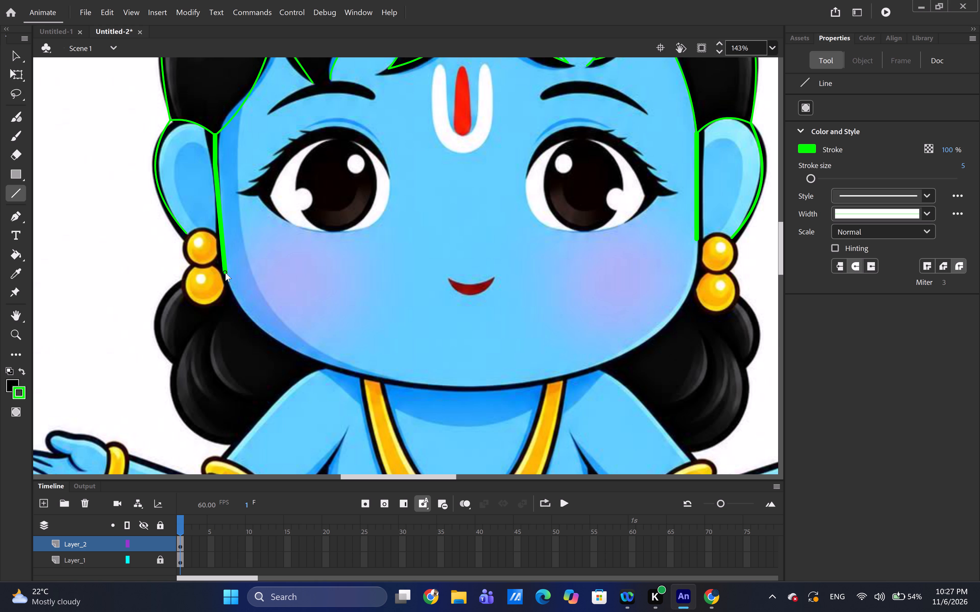
drag(225, 273, 223, 270)
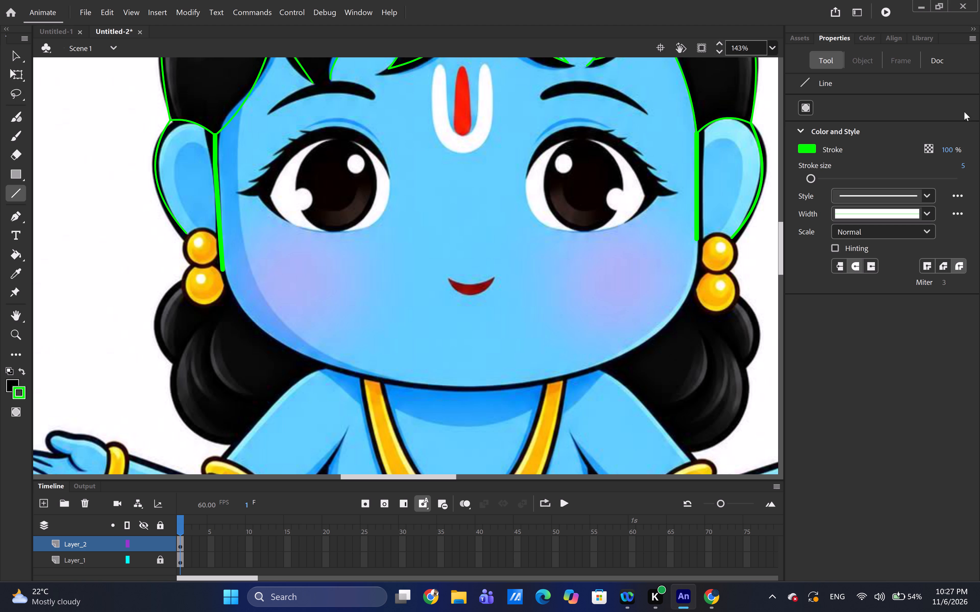
With stroke size 3, draw straight jaw lines from the lower ends of both inner ear lines, meeting at the chin near the left necklace strand.
click(963, 165)
key(BackSpace)
key(3)
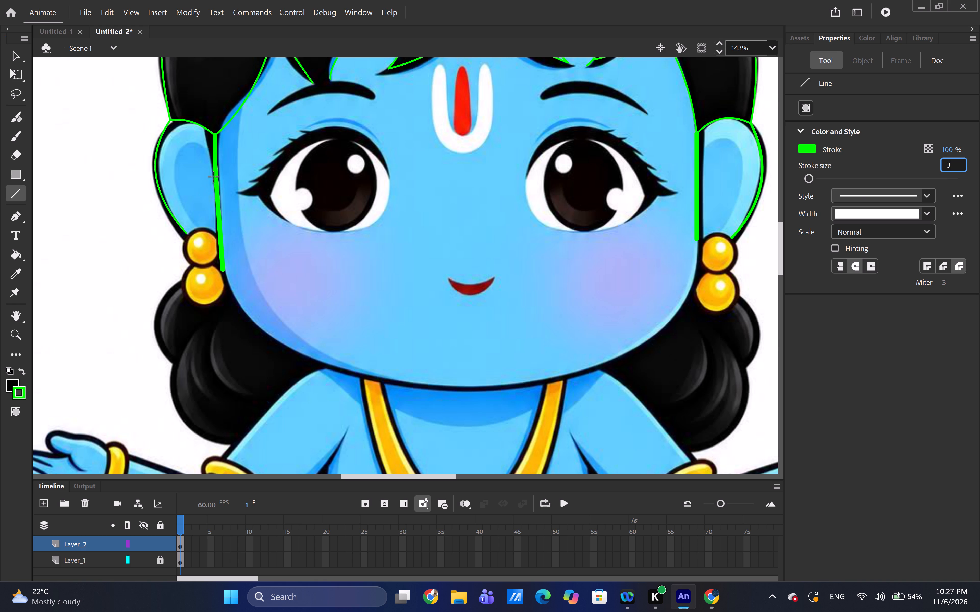
drag(224, 271, 288, 349)
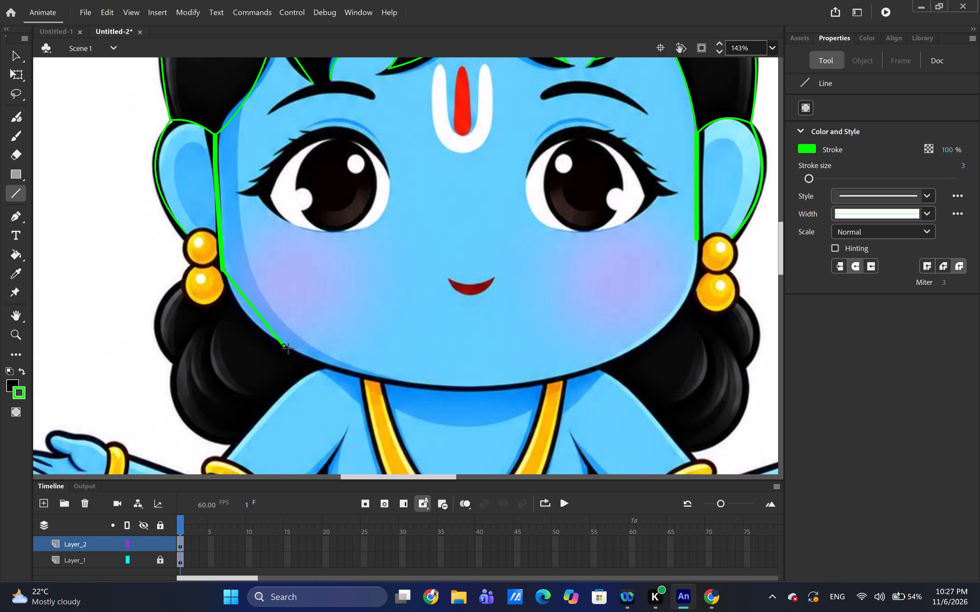
drag(288, 349, 396, 381)
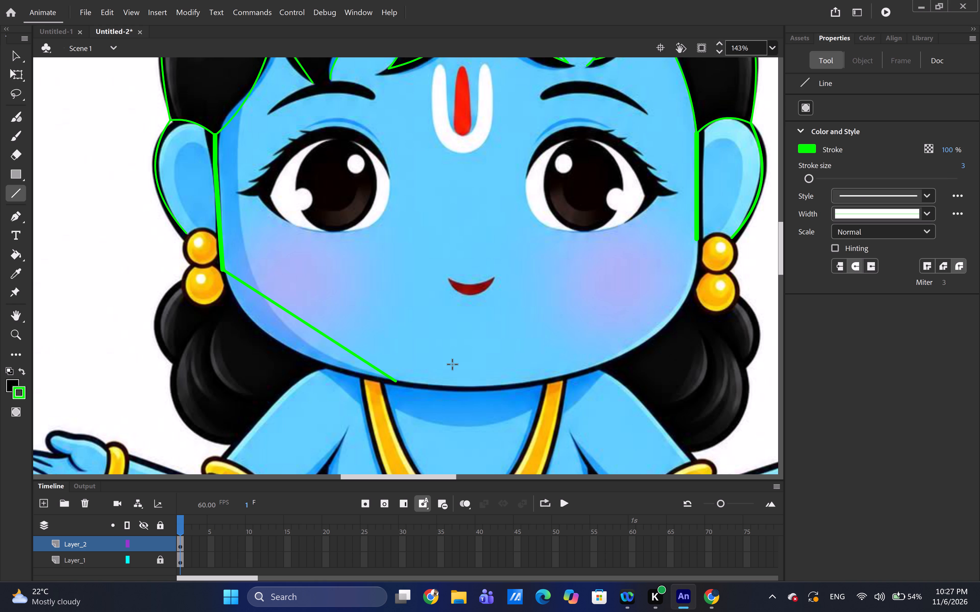
drag(698, 240, 519, 341)
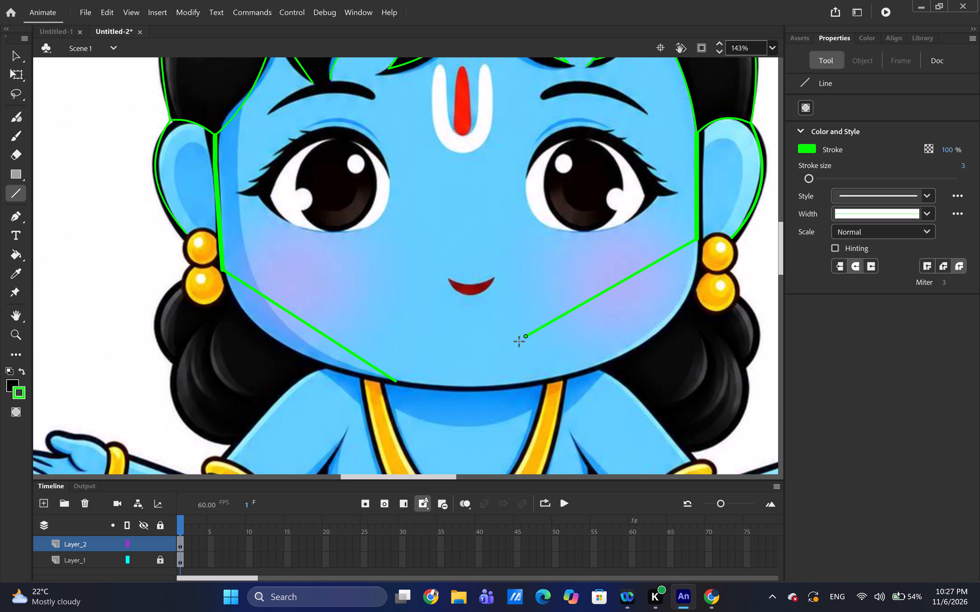
drag(519, 341, 399, 385)
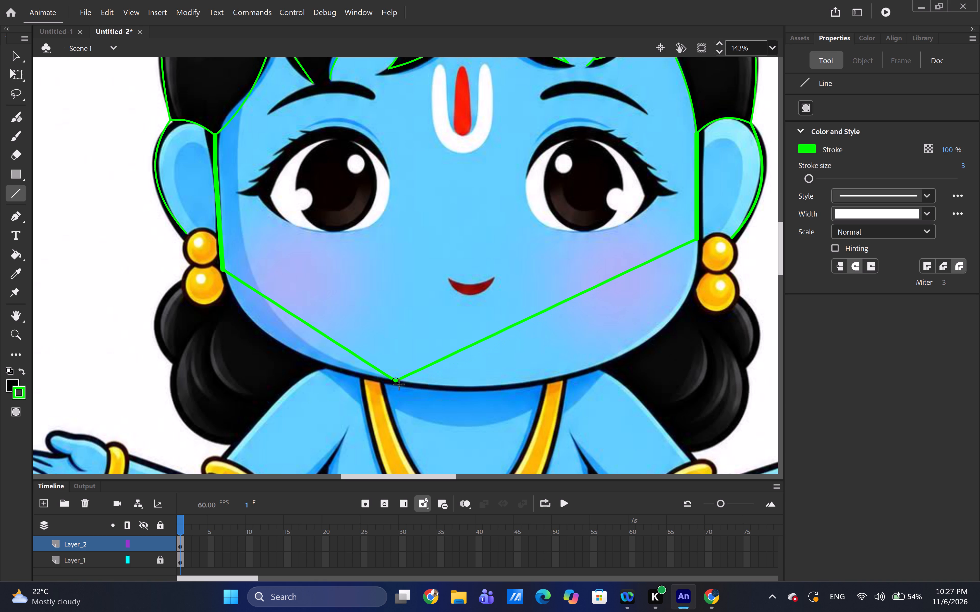
drag(399, 385, 398, 383)
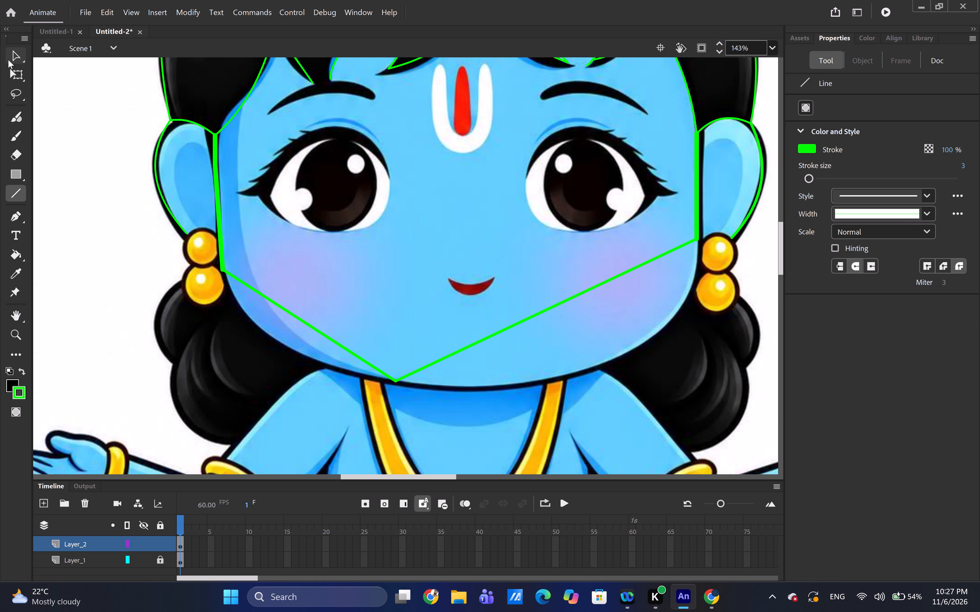
Bend both straight jaw lines outward so they follow the curved outline of the cheeks and chin.
click(8, 60)
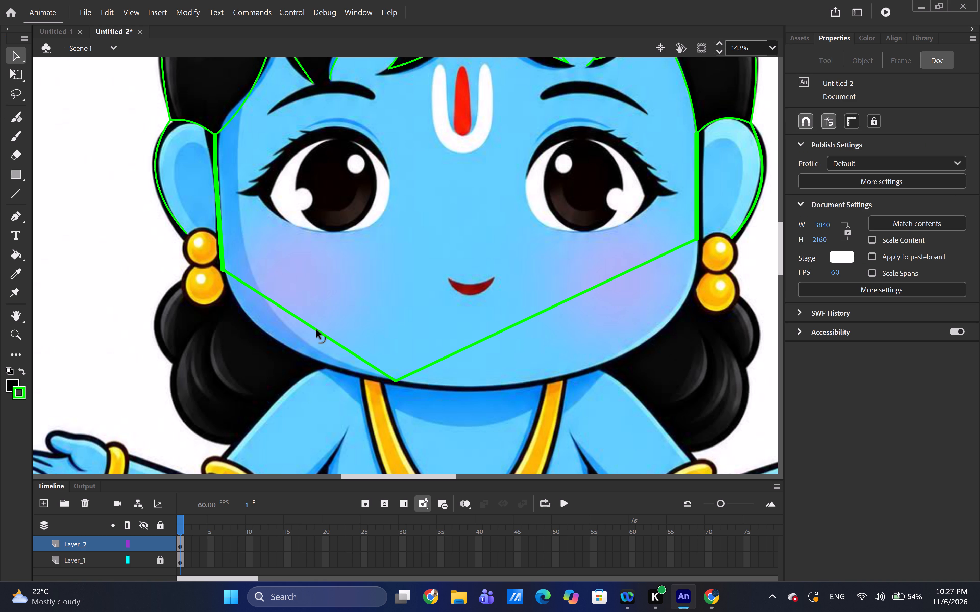
drag(316, 330, 295, 351)
drag(518, 322, 557, 363)
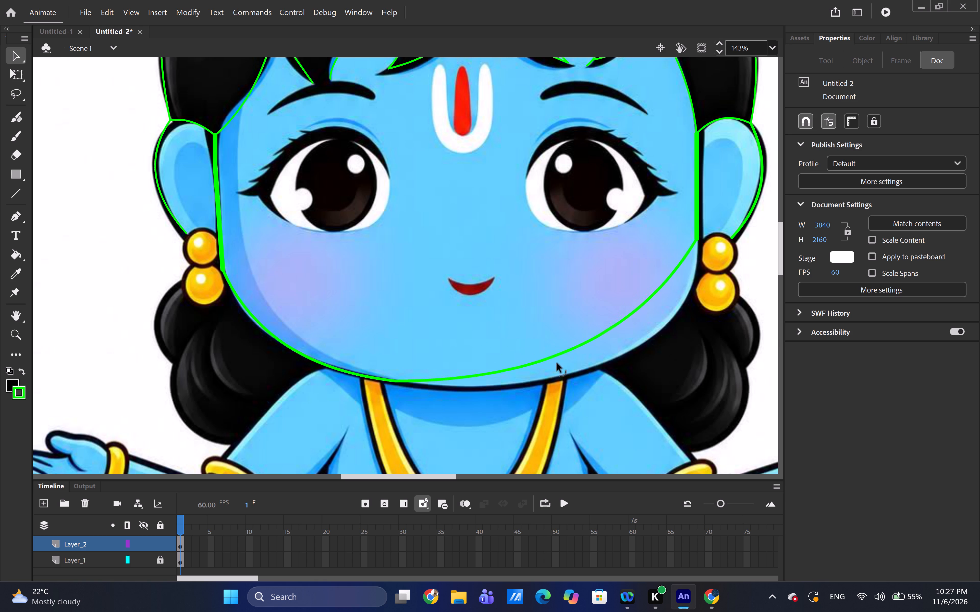
drag(557, 363, 584, 377)
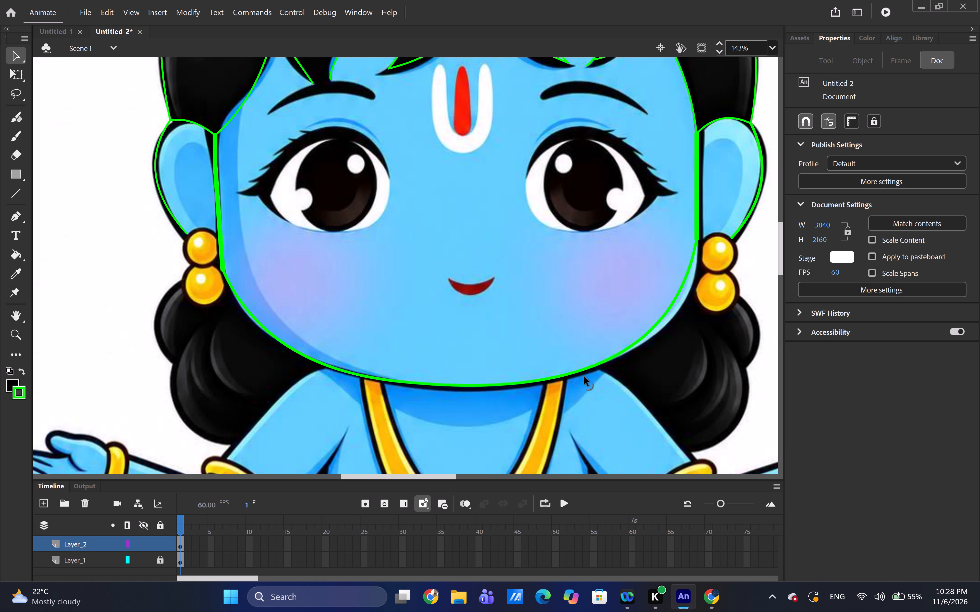
drag(584, 377, 591, 377)
drag(674, 303, 677, 304)
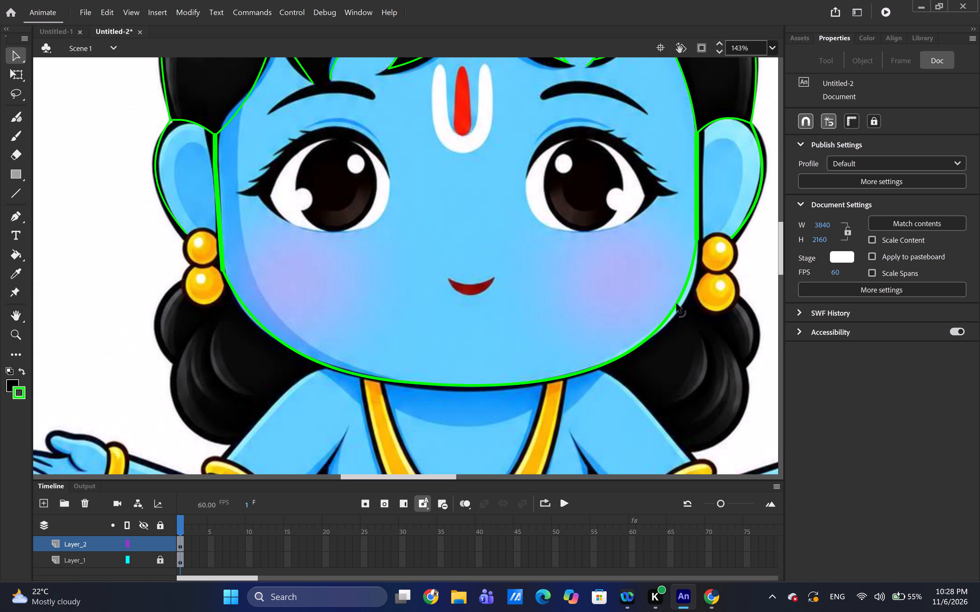
drag(677, 304, 681, 305)
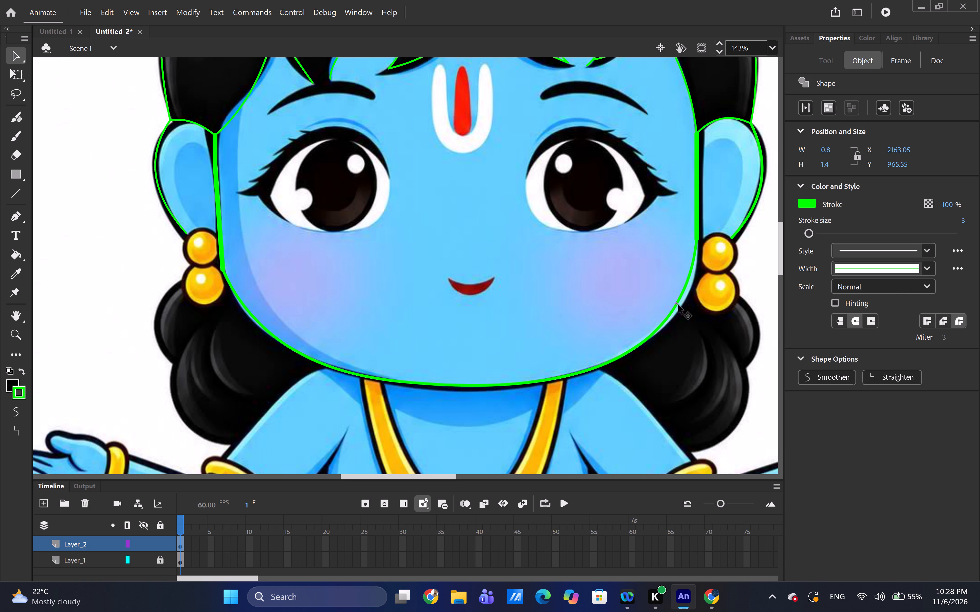
key(ctrl+z)
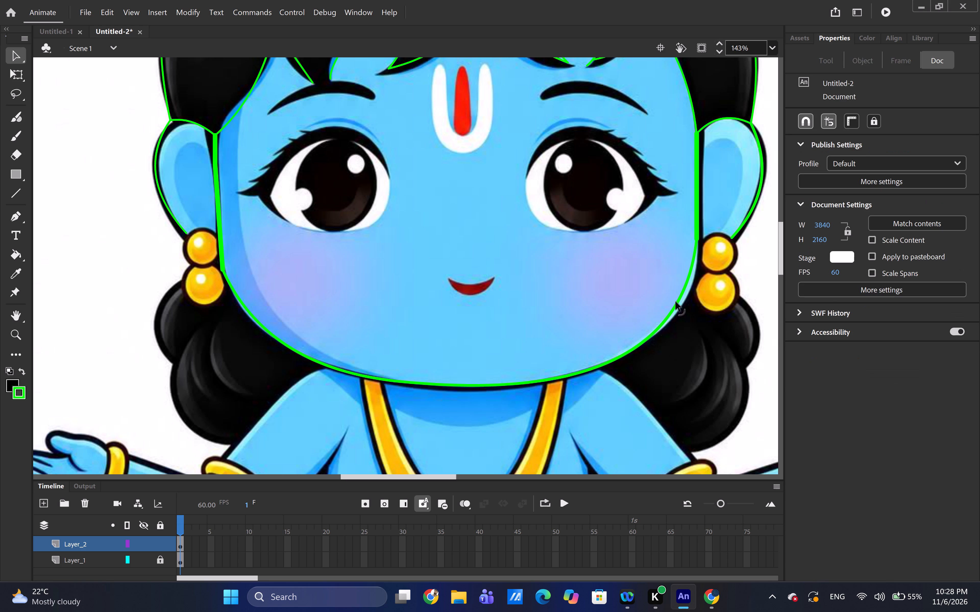
drag(676, 302, 684, 298)
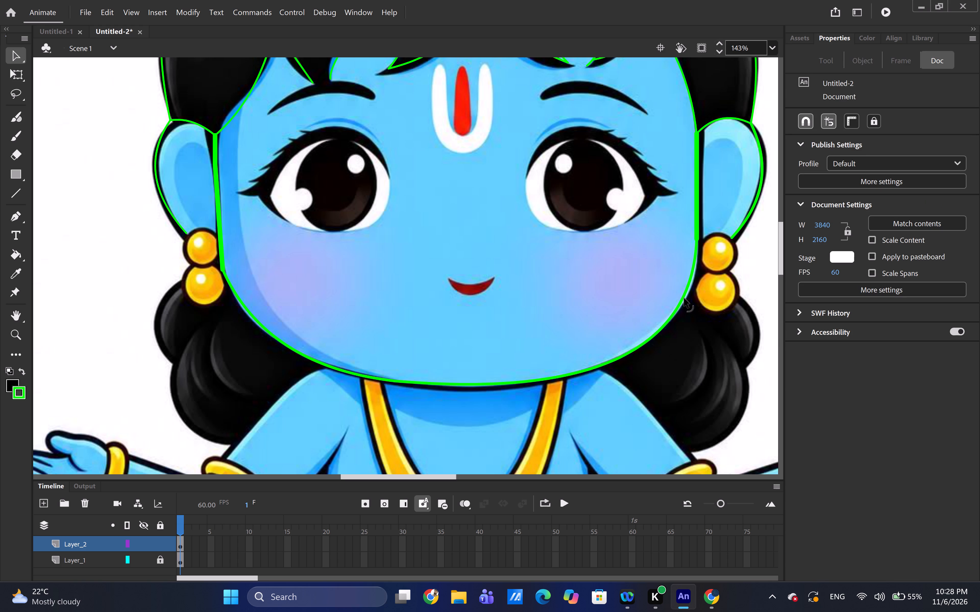
drag(684, 298, 684, 299)
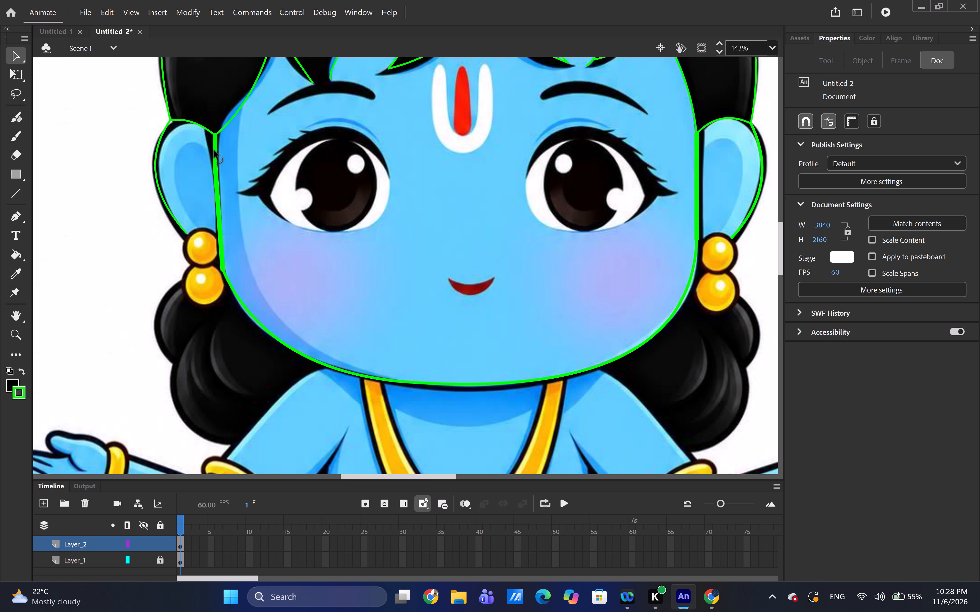
Adjust the bend of the line along the left ear's inner edge so it follows the face edge.
drag(214, 150, 214, 154)
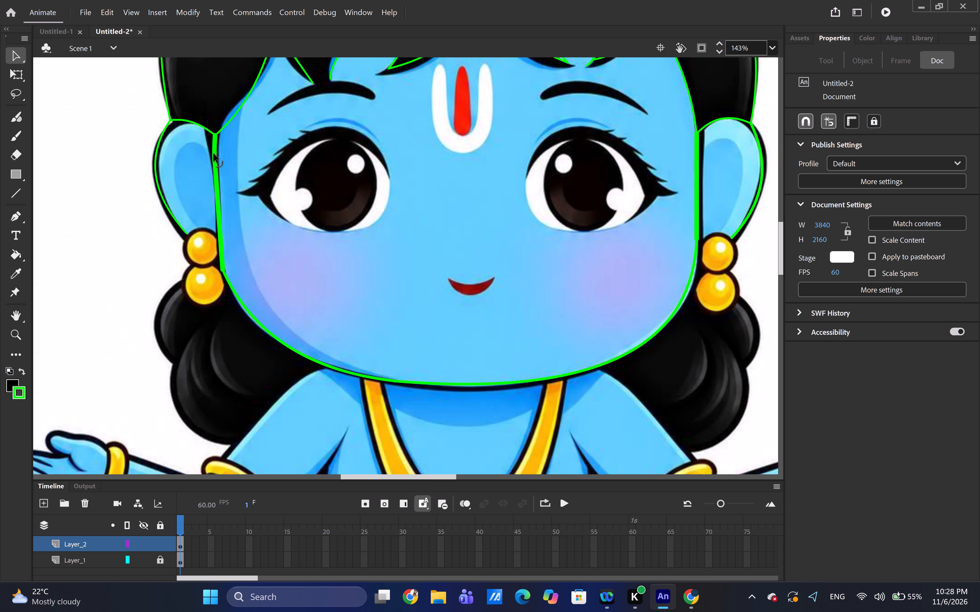
drag(214, 154, 214, 168)
drag(214, 168, 214, 168)
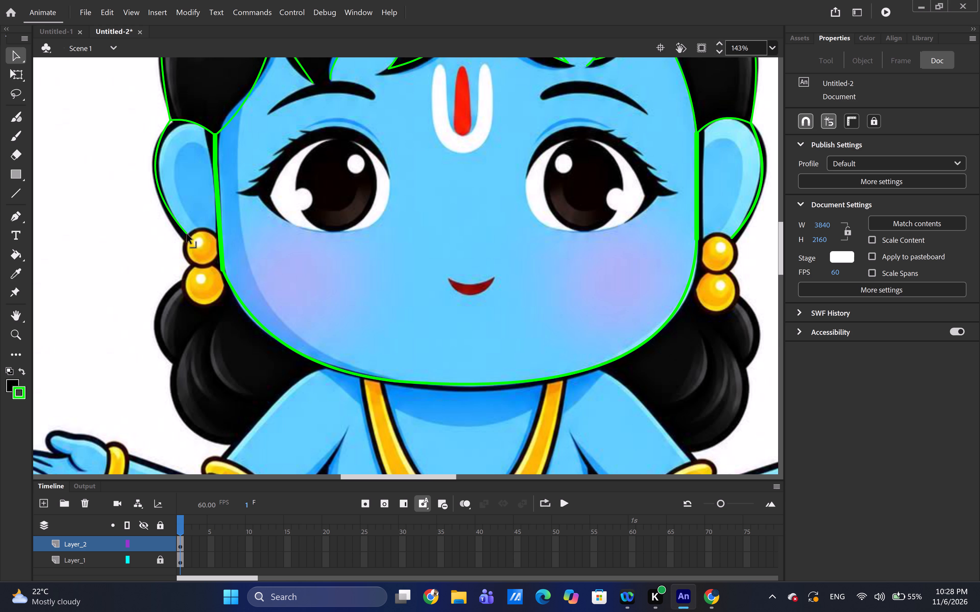
Draw a straight line across the top of the left earring's upper bead, from the inner ear line to the ear outline's lower end.
click(13, 192)
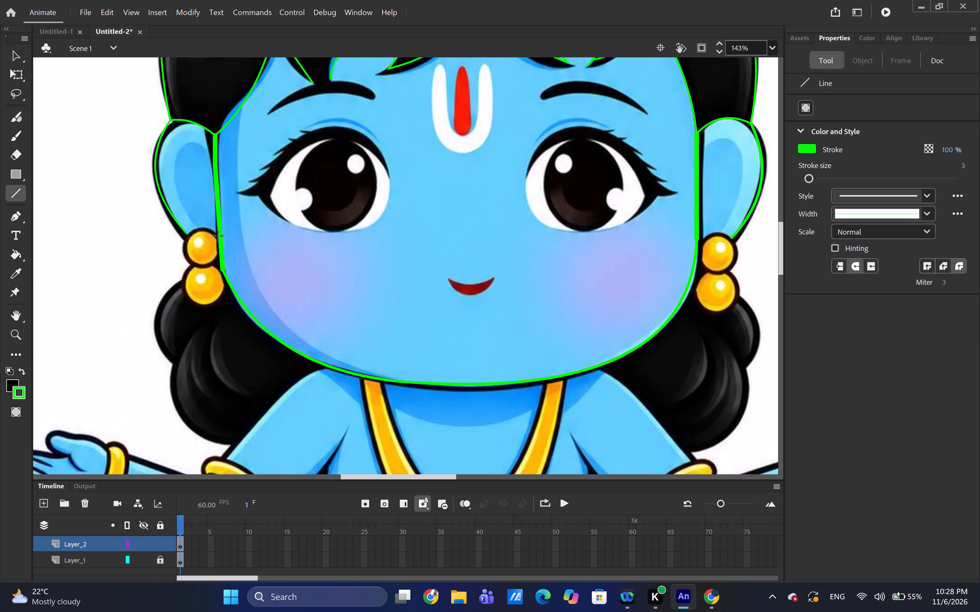
drag(216, 237, 202, 234)
drag(202, 234, 189, 236)
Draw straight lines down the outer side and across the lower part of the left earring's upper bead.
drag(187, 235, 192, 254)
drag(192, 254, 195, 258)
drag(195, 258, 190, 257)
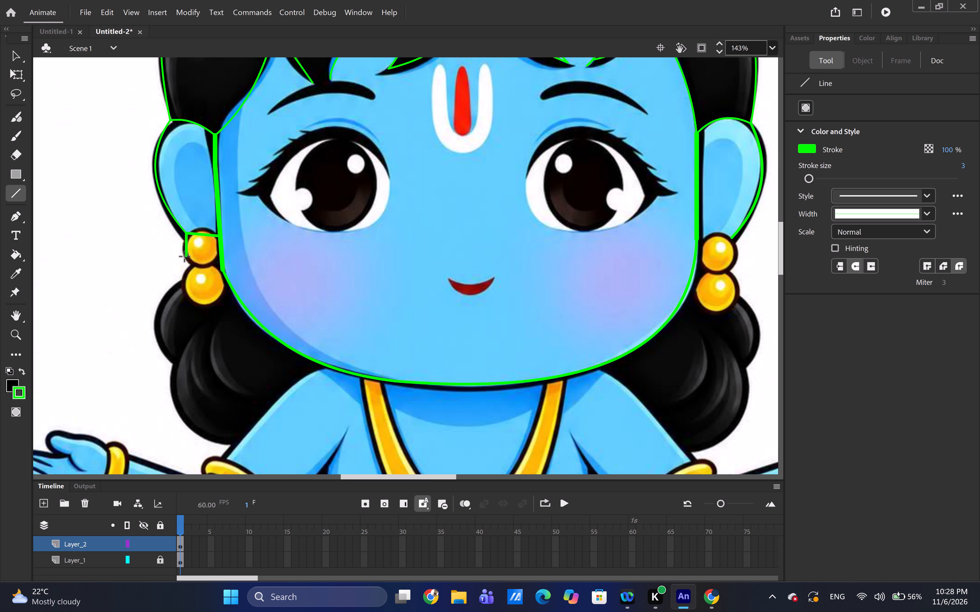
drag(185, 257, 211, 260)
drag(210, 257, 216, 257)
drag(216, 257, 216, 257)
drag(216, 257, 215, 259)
Bend the line above the left earring's upper bead upward so it follows the bead's rounded top.
click(16, 61)
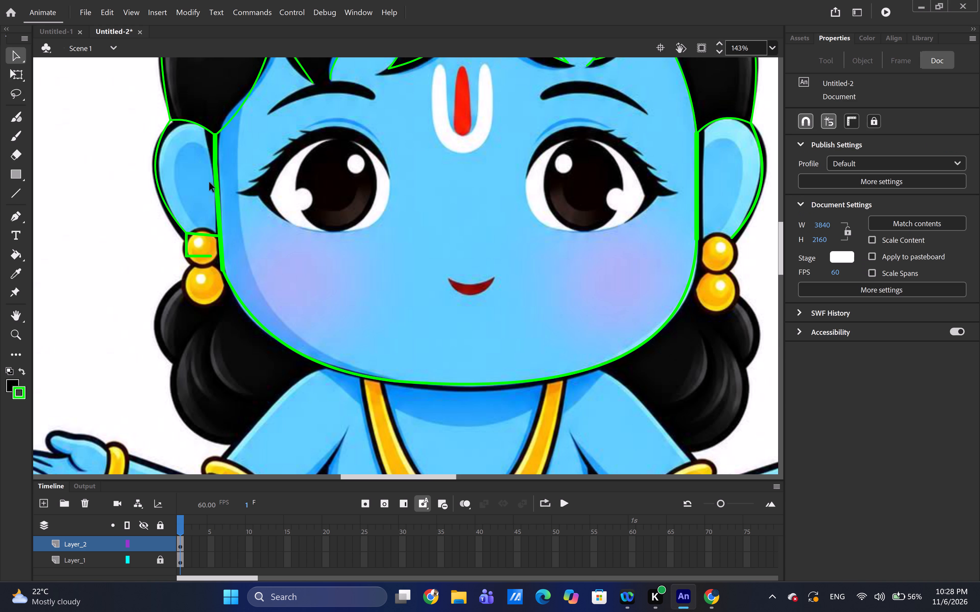
drag(201, 234, 203, 227)
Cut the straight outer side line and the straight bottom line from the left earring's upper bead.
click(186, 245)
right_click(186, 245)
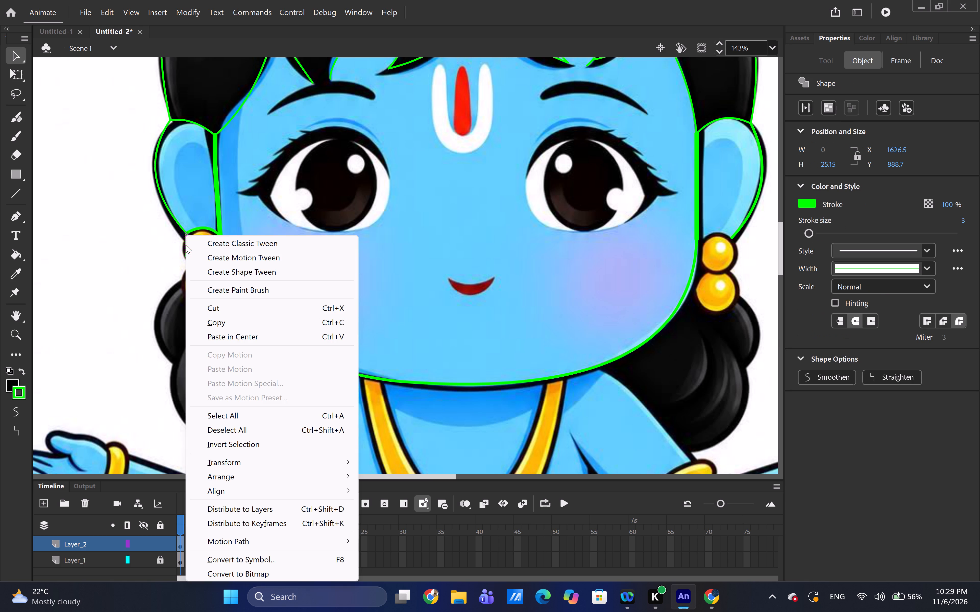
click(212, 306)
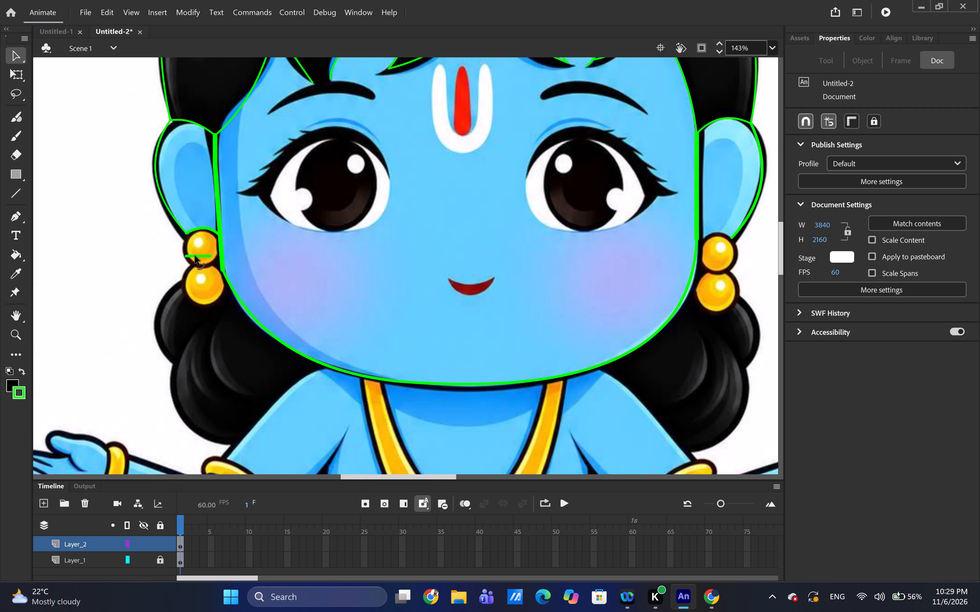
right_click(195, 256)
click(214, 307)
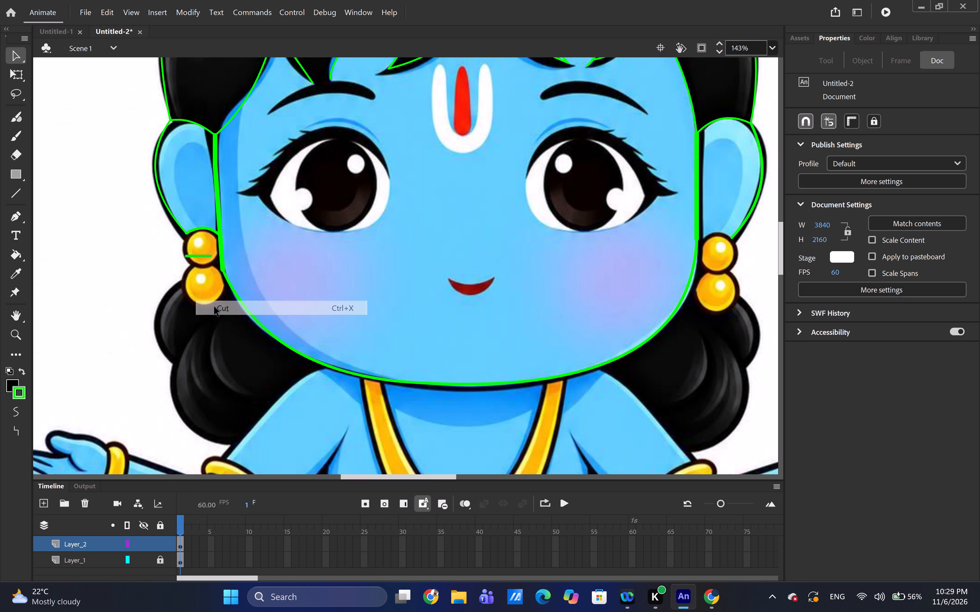
Draw two straight lines from the ends of the upper bead's top curve, meeting in a V at the bead's bottom.
click(19, 193)
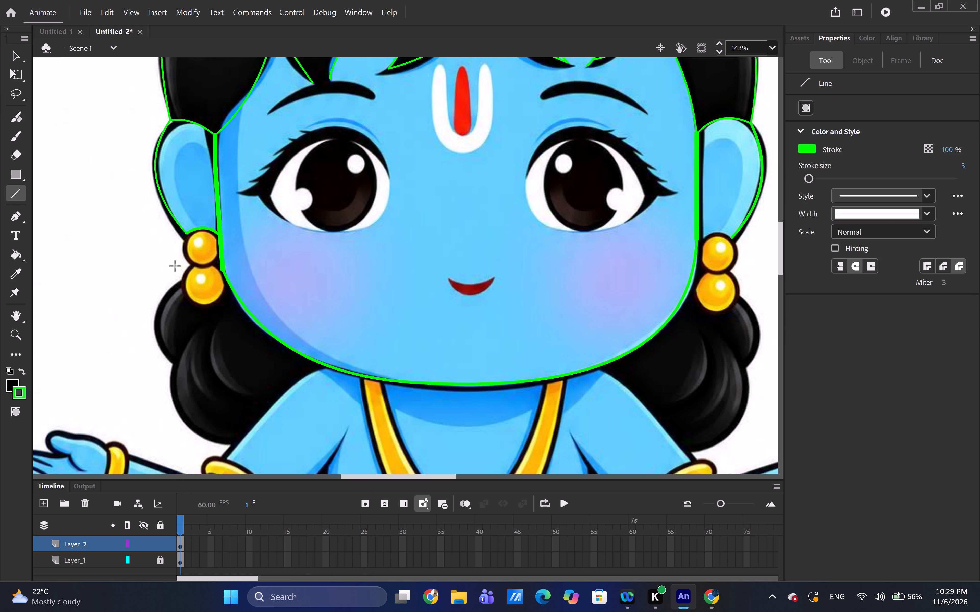
drag(186, 235, 186, 250)
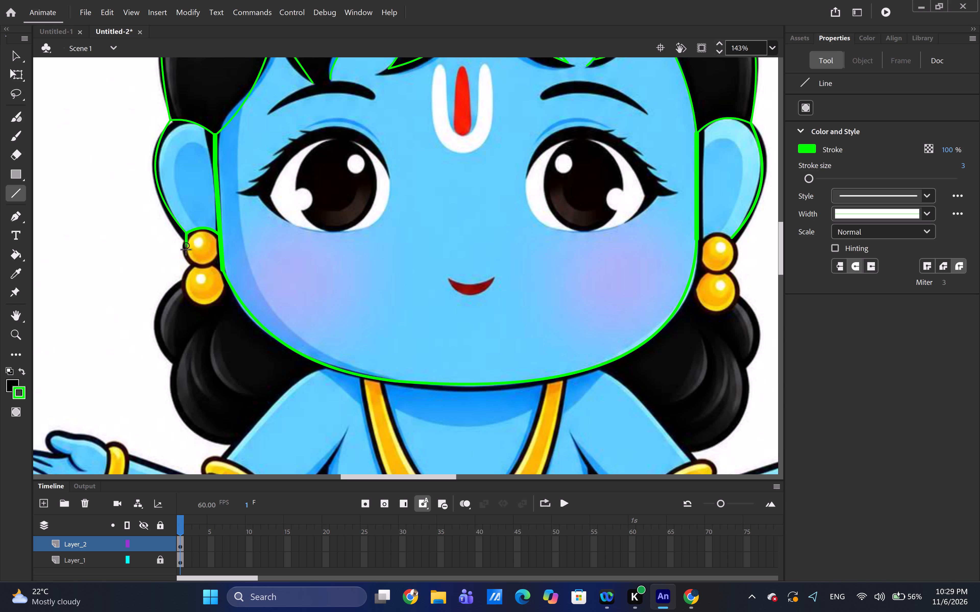
drag(186, 250, 198, 261)
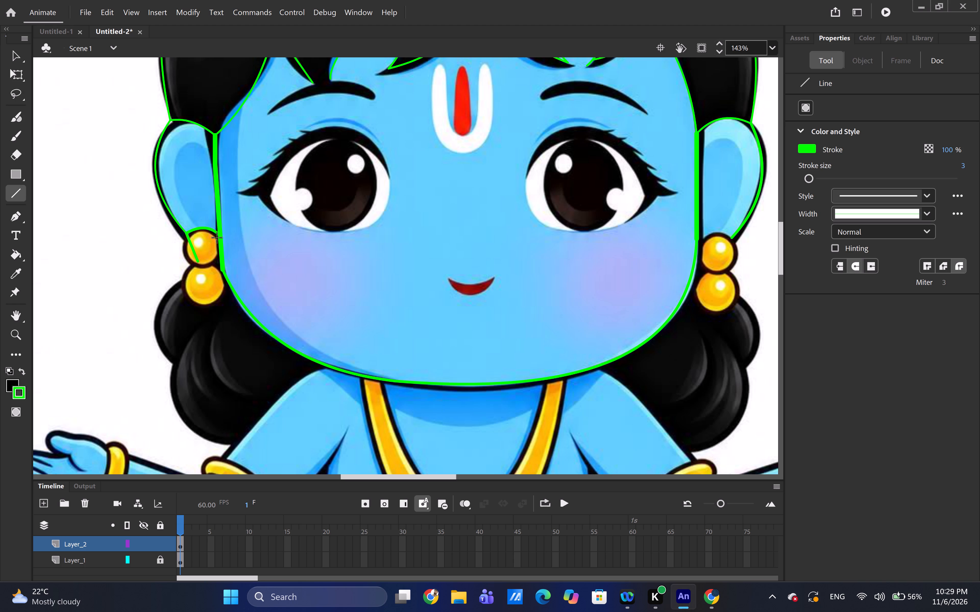
drag(218, 232, 199, 262)
Bend both V lines outward and adjust their bottom junction so they follow the round outline of the left earring's upper bead.
click(14, 54)
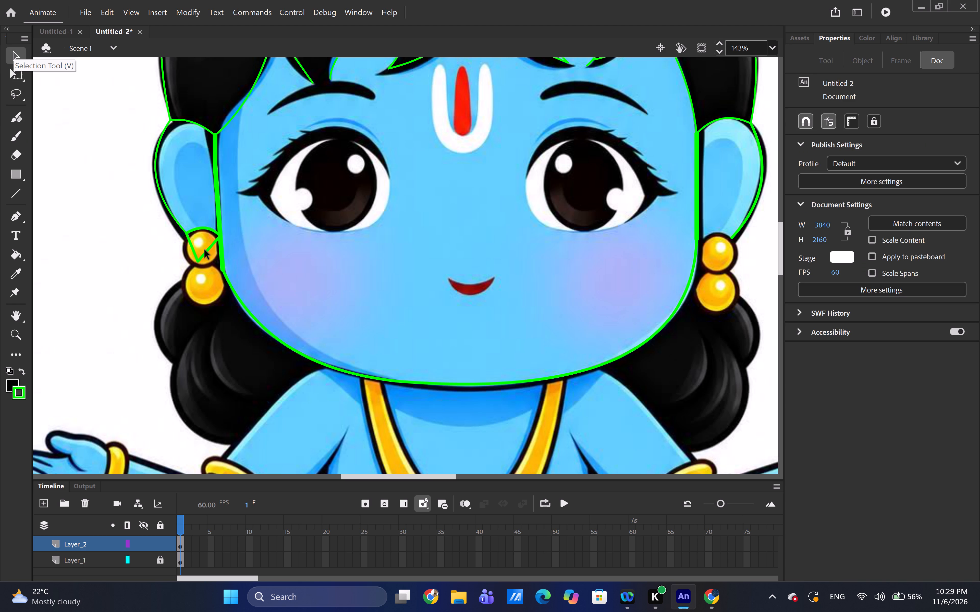
drag(207, 252, 216, 261)
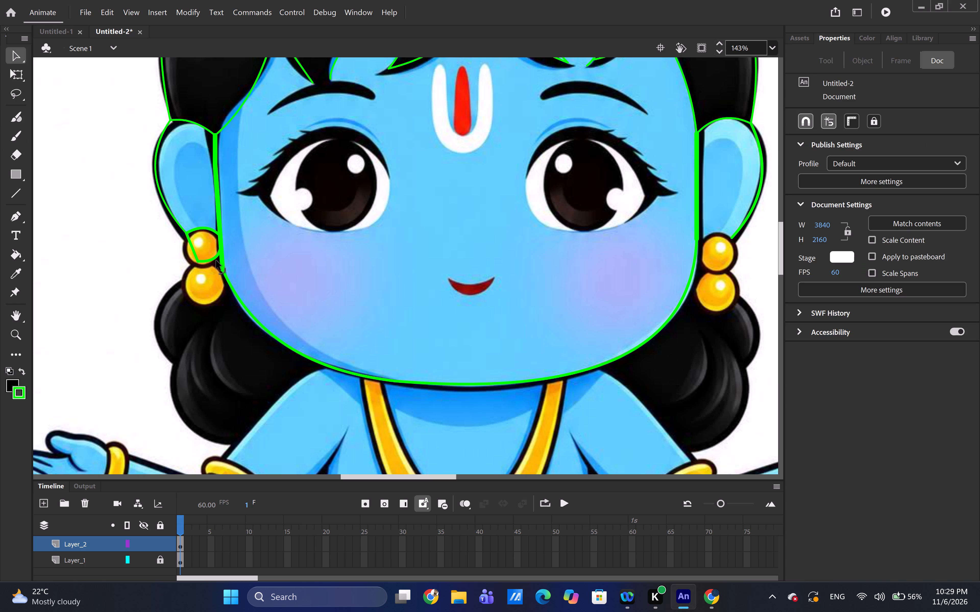
drag(216, 261, 216, 261)
drag(192, 248, 186, 249)
drag(186, 249, 183, 258)
drag(183, 258, 184, 254)
drag(198, 260, 200, 262)
drag(200, 262, 200, 263)
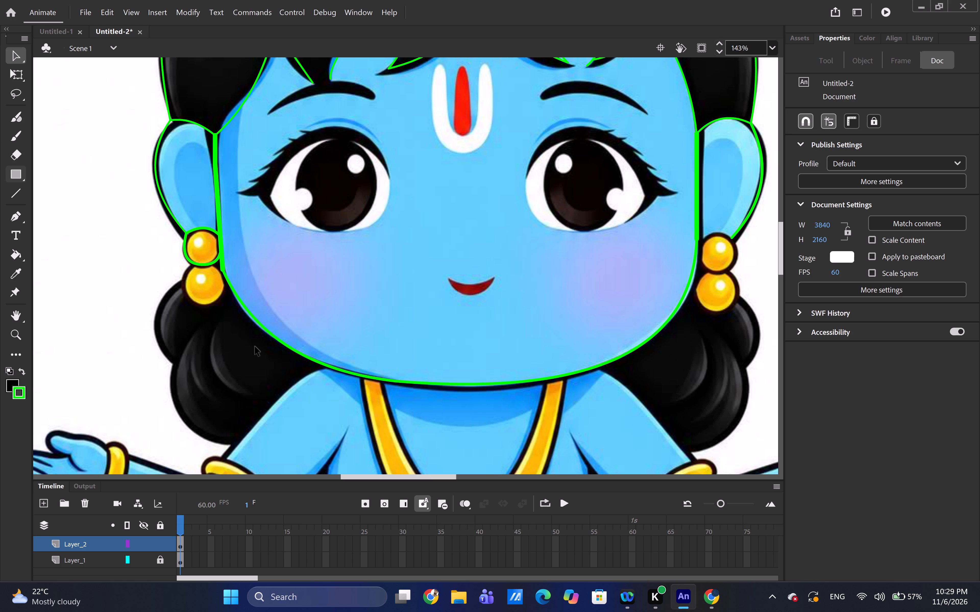
Draw two straight side lines down from the upper bead over the left earring's lower bead, joined by a straight base line.
click(13, 197)
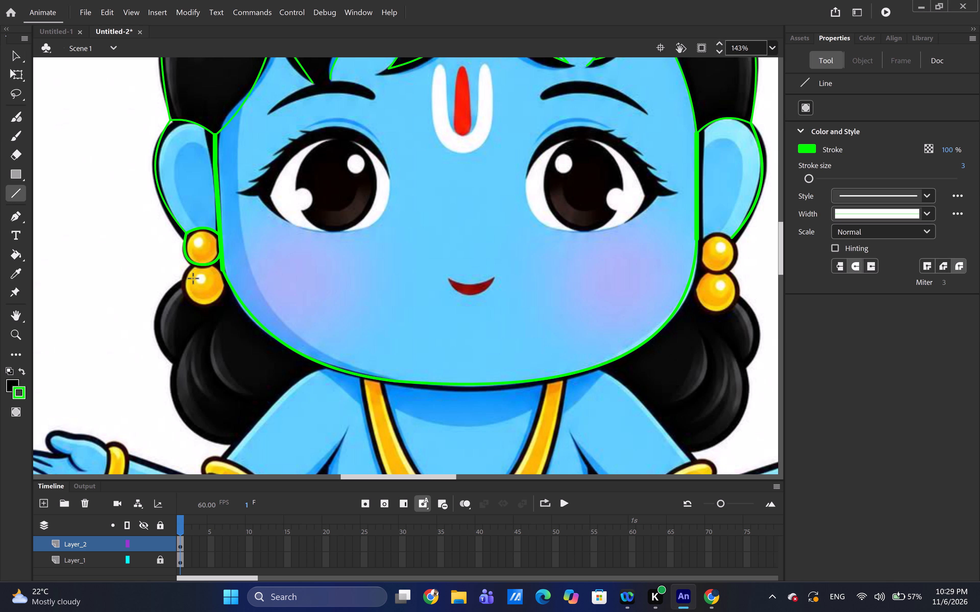
drag(194, 267, 190, 296)
drag(190, 296, 189, 294)
drag(189, 294, 188, 302)
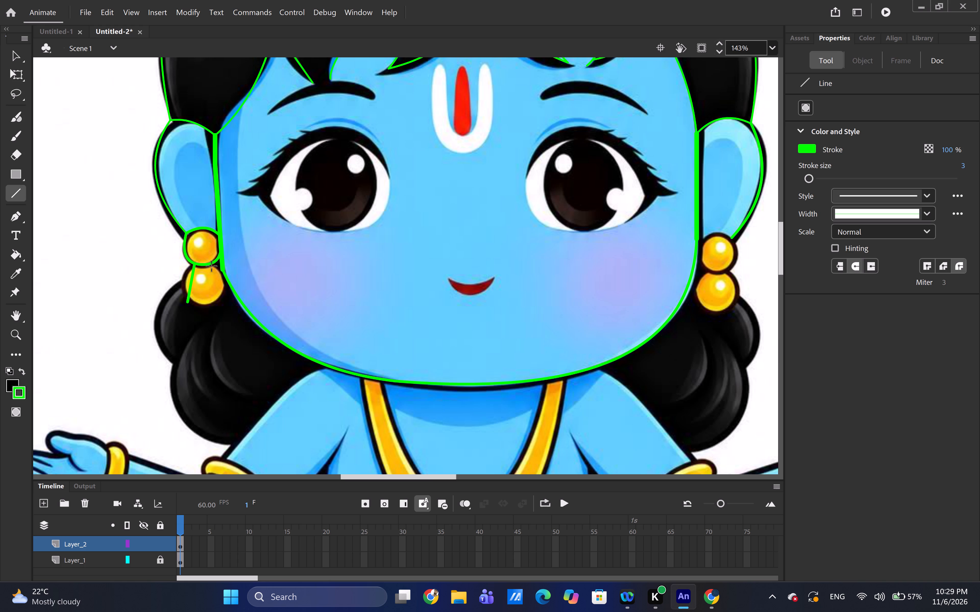
drag(212, 266, 219, 298)
drag(190, 302, 216, 299)
drag(216, 299, 216, 299)
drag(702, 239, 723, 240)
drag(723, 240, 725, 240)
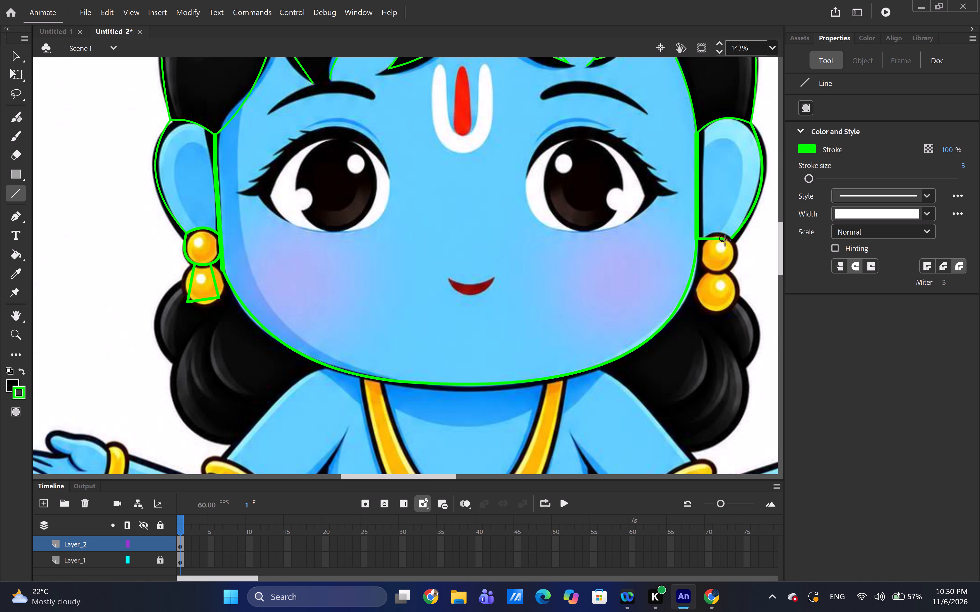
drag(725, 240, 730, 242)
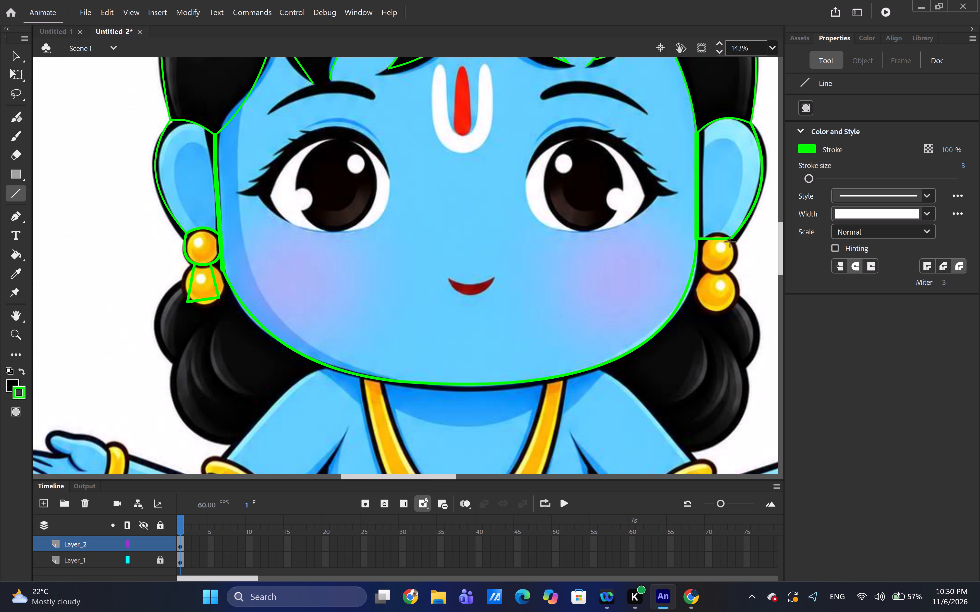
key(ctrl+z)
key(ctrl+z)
Draw a straight line across the top of the right earring's upper bead, with two lines meeting in a V at its bottom.
drag(701, 242, 732, 242)
drag(699, 241, 718, 273)
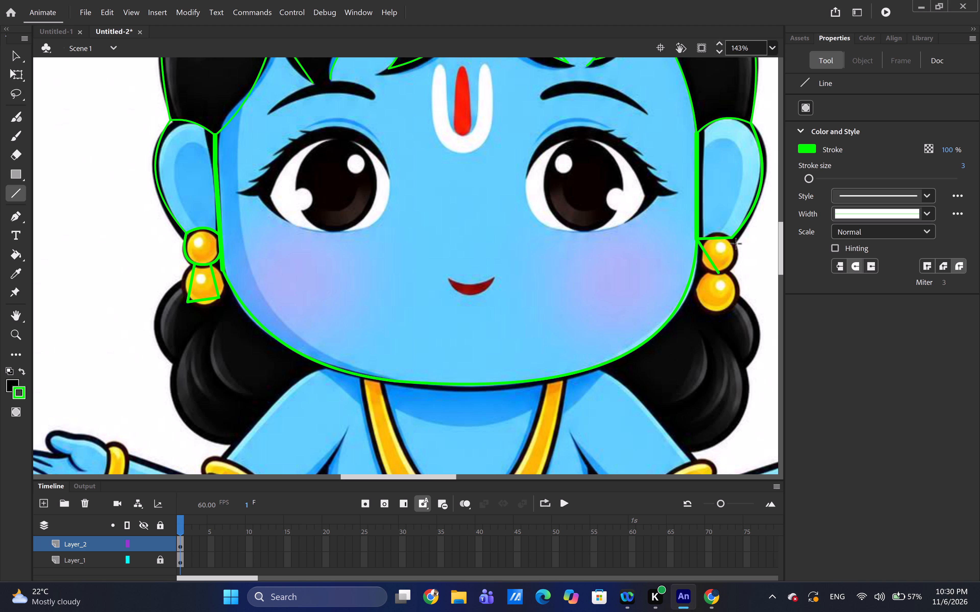
drag(734, 242, 718, 270)
drag(718, 270, 718, 271)
Bend the side and base lines outward and adjust their lower outer corner to follow the left earring's round lower bead.
click(11, 54)
drag(191, 279, 190, 279)
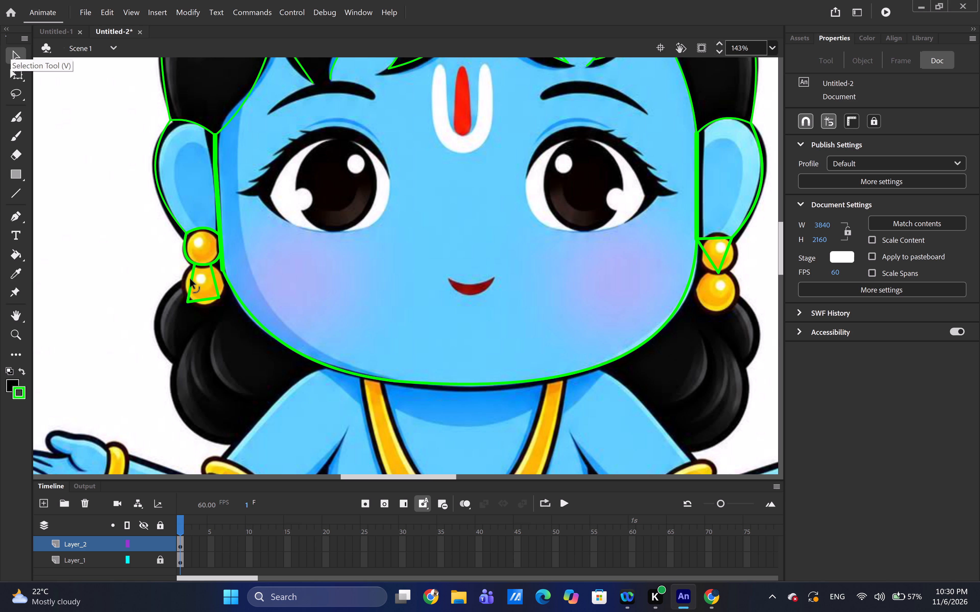
drag(190, 279, 183, 276)
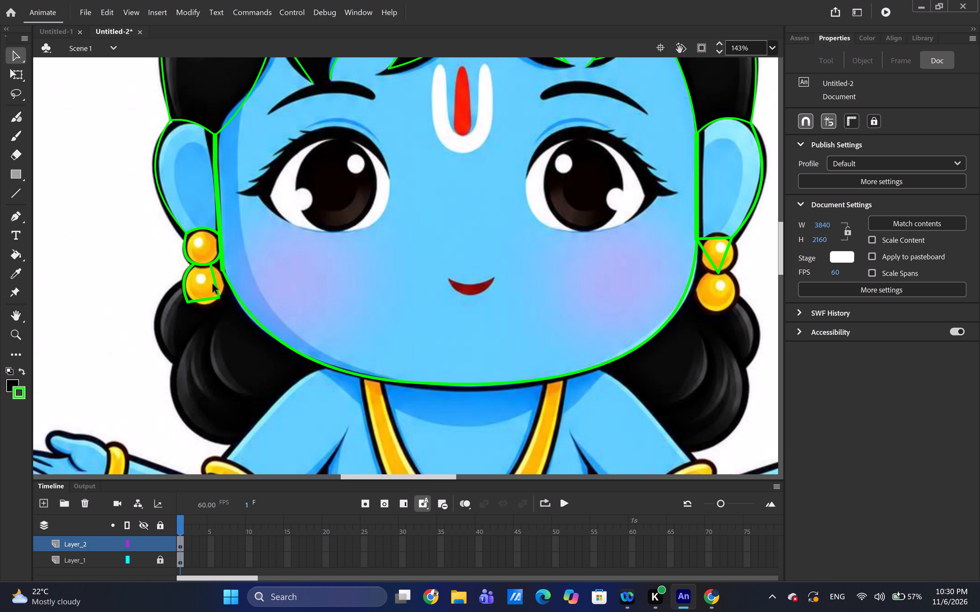
drag(214, 284, 223, 283)
drag(223, 283, 223, 283)
click(209, 296)
drag(204, 300, 205, 306)
drag(205, 306, 208, 307)
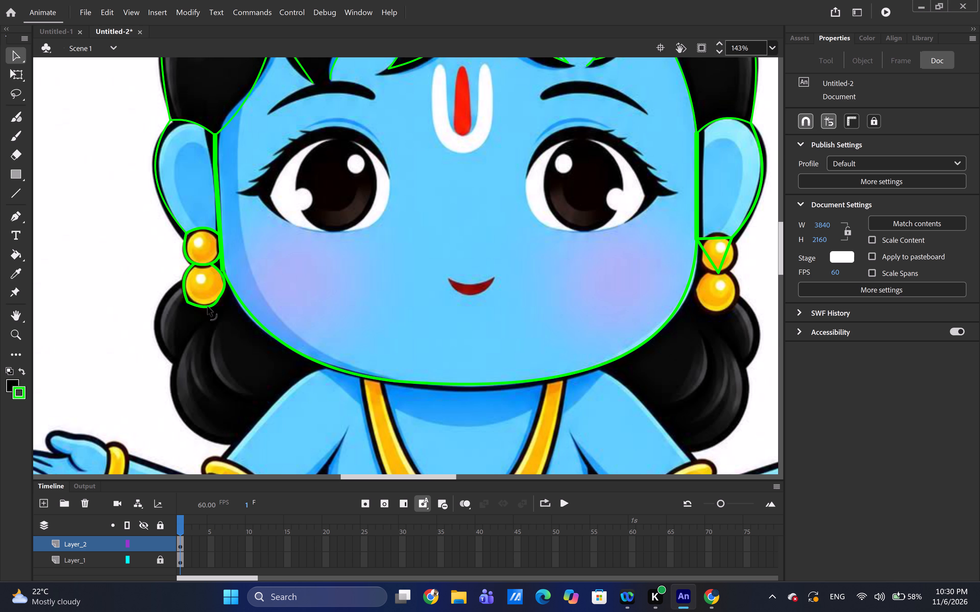
drag(208, 307, 204, 305)
drag(188, 301, 191, 301)
drag(191, 301, 191, 302)
drag(189, 300, 190, 299)
drag(190, 299, 189, 297)
Bend the top line and both V lines outward to follow the round outline of the right earring's upper bead.
drag(716, 237, 719, 231)
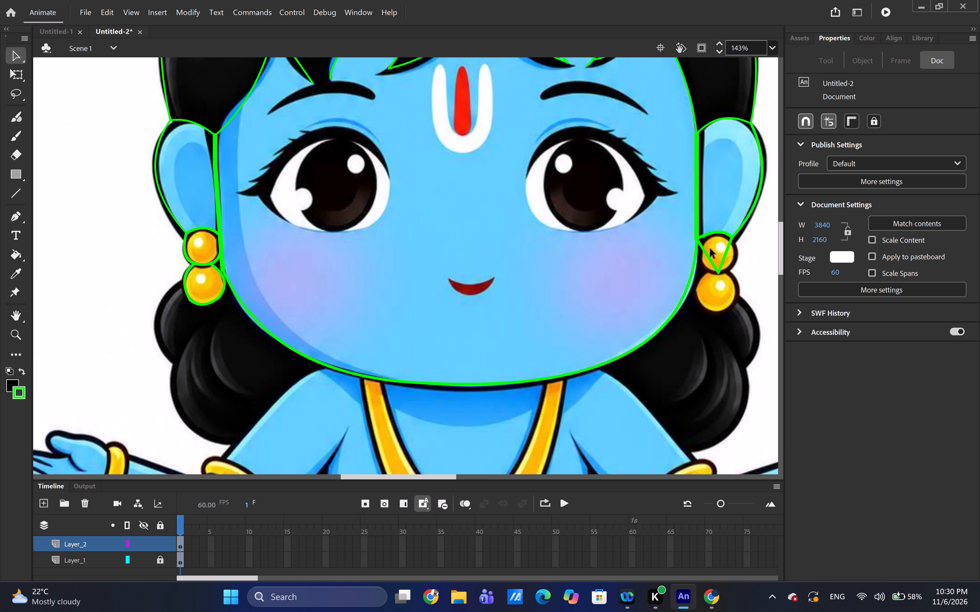
drag(708, 253, 700, 260)
drag(721, 264, 733, 269)
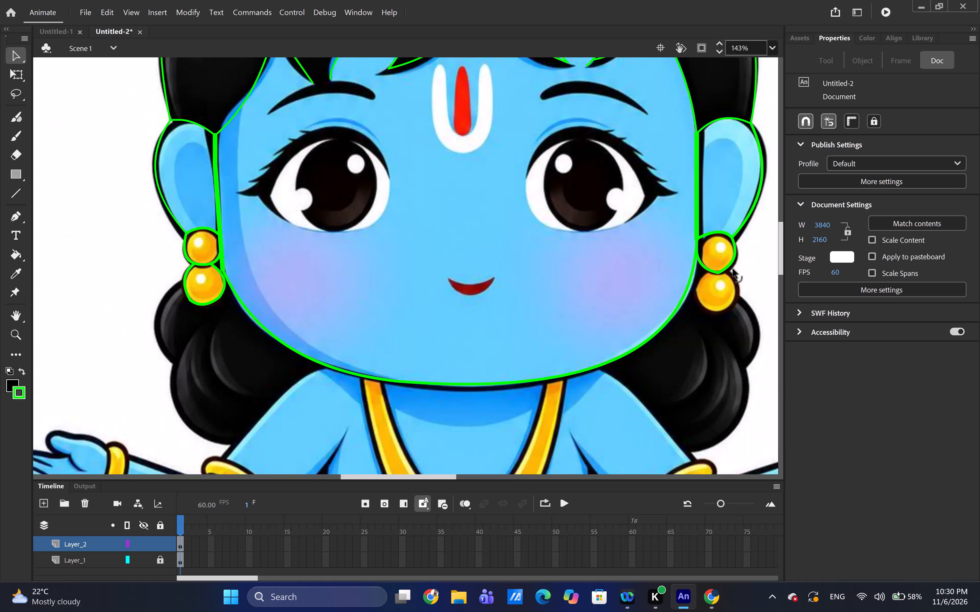
drag(733, 269, 735, 271)
Draw two straight side lines down from the upper bead over the right earring's lower bead, joined by a straight base line.
click(14, 200)
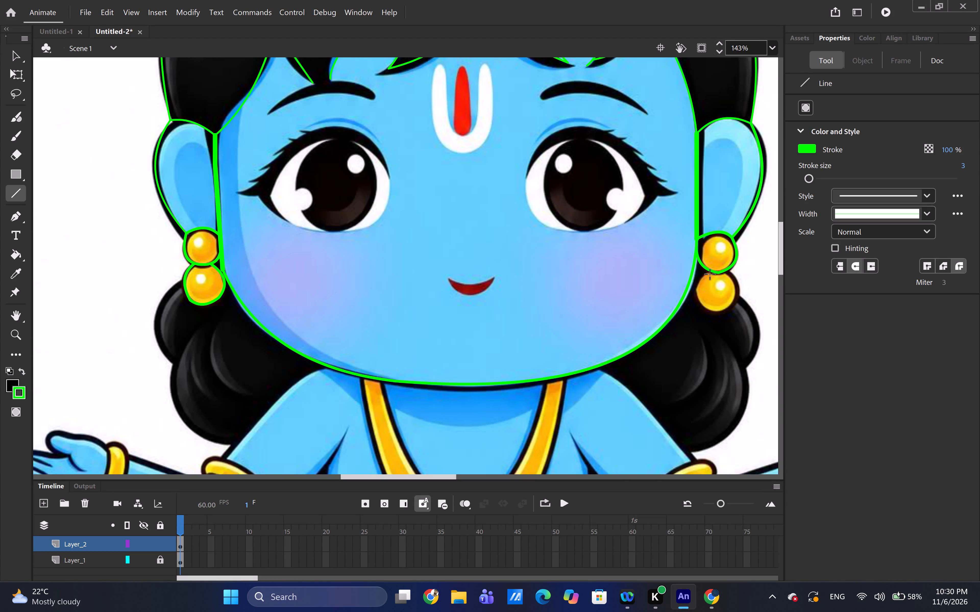
drag(710, 274, 702, 304)
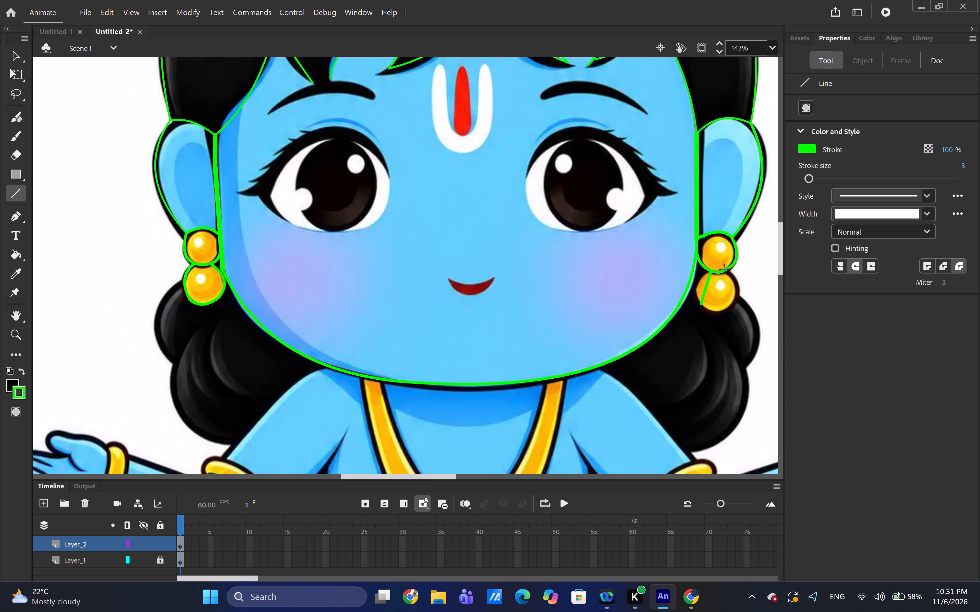
drag(724, 272, 731, 299)
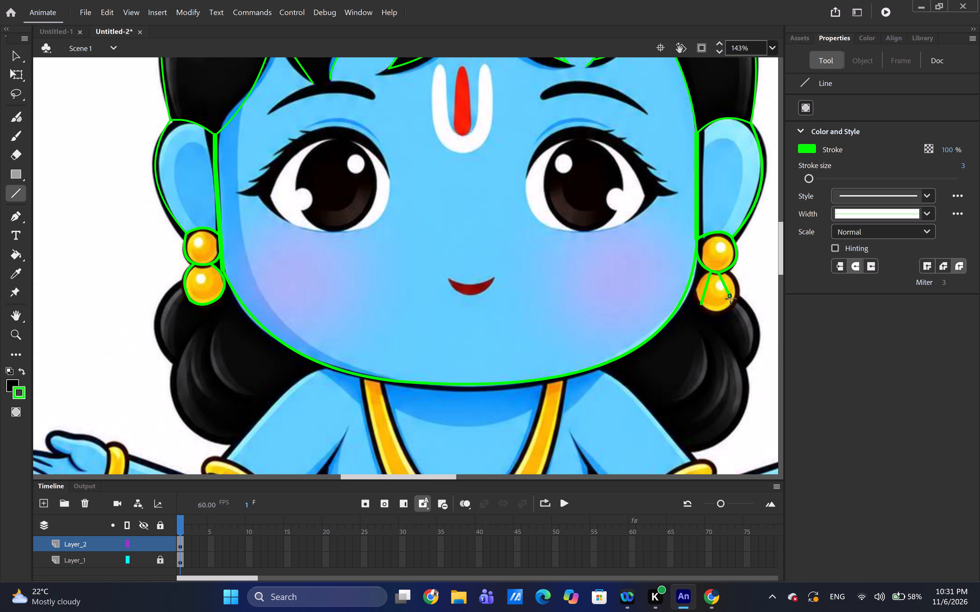
drag(731, 299, 731, 303)
drag(705, 302, 732, 302)
Bend the side lines and base line outward to follow the round outline of the right earring's lower bead.
click(16, 53)
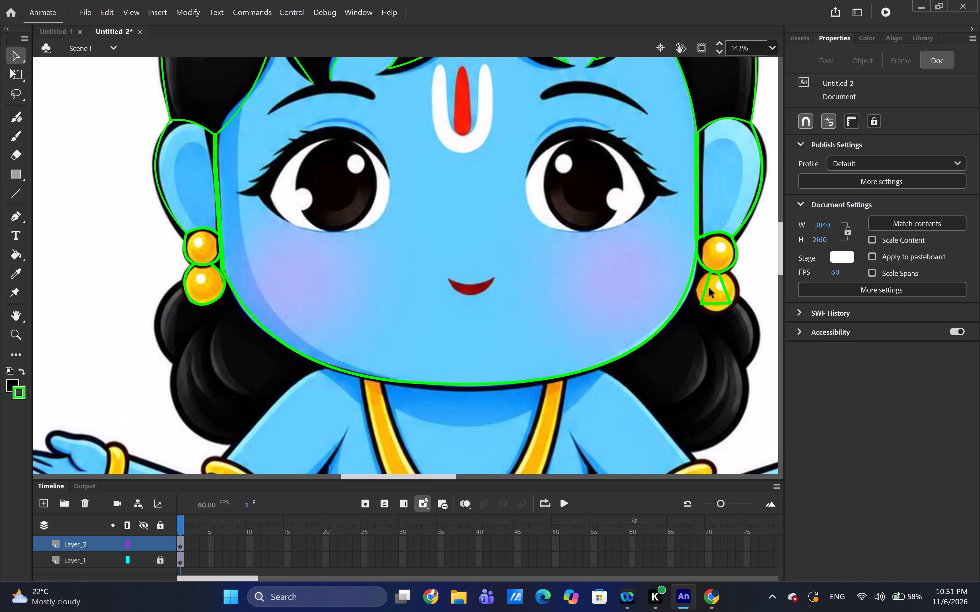
drag(706, 287, 698, 286)
drag(698, 286, 697, 284)
drag(726, 288, 737, 281)
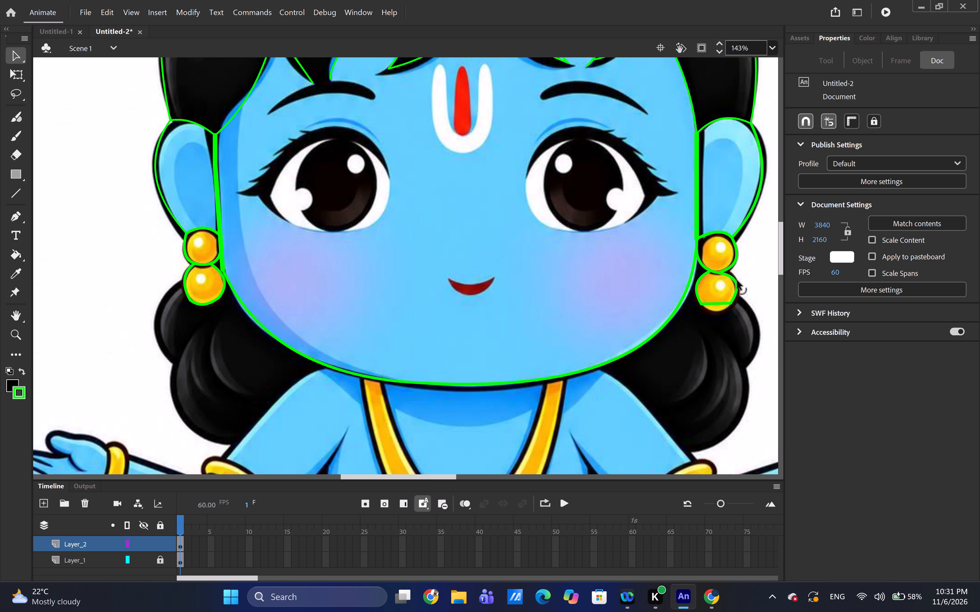
drag(737, 281, 734, 284)
drag(734, 284, 735, 284)
drag(717, 302, 720, 311)
drag(720, 311, 720, 308)
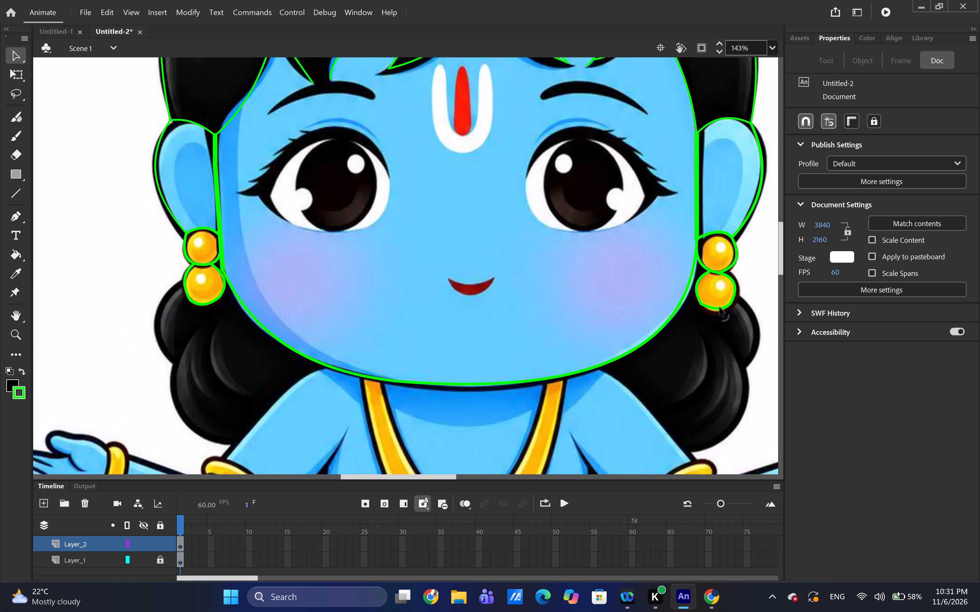
Draw two connected straight lines from the left earring's lower bead down the outer edge of the left lower hair curls to their bottom tip.
click(13, 197)
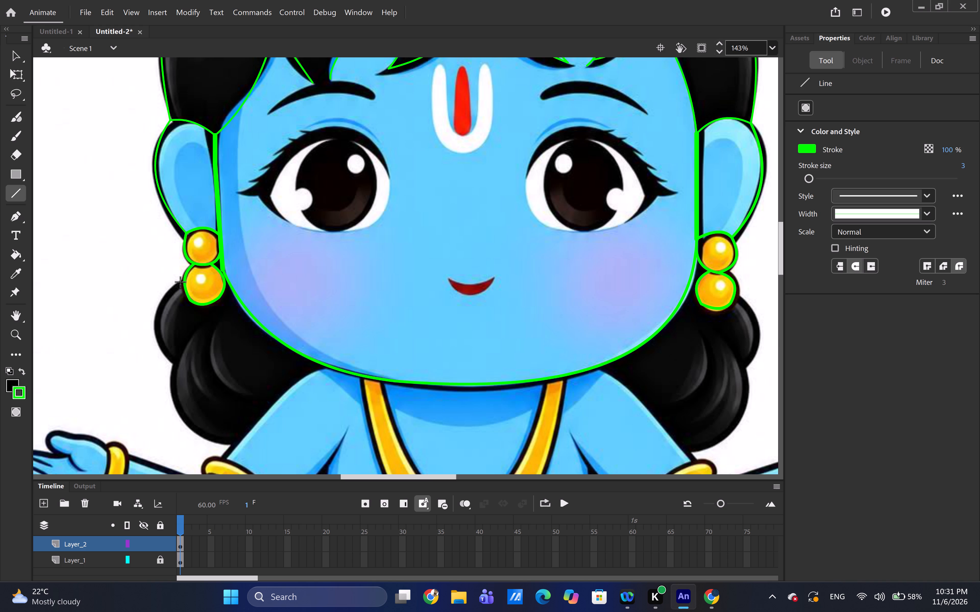
drag(180, 282, 170, 360)
drag(170, 360, 171, 365)
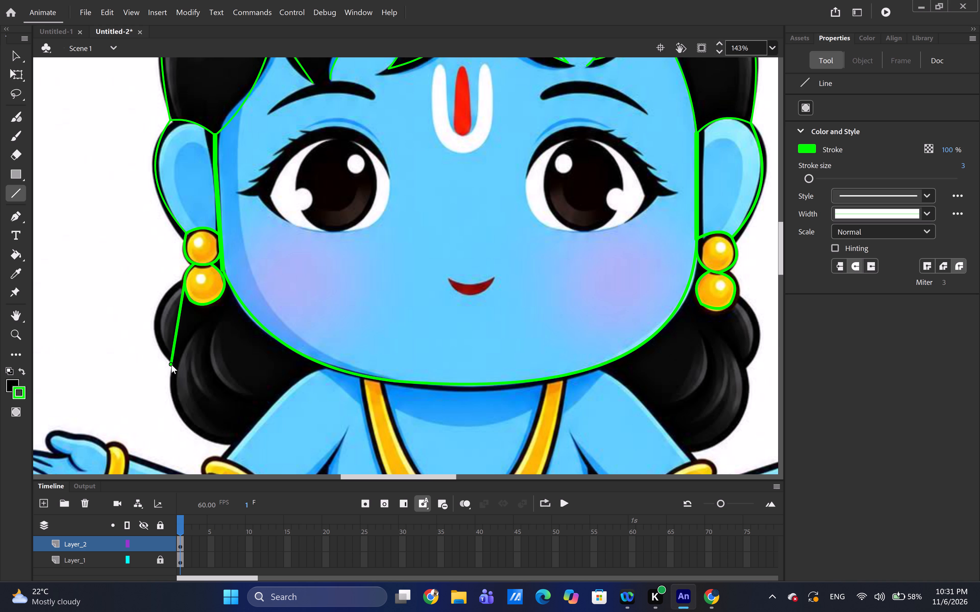
drag(171, 365, 171, 365)
drag(170, 365, 224, 440)
drag(224, 440, 227, 443)
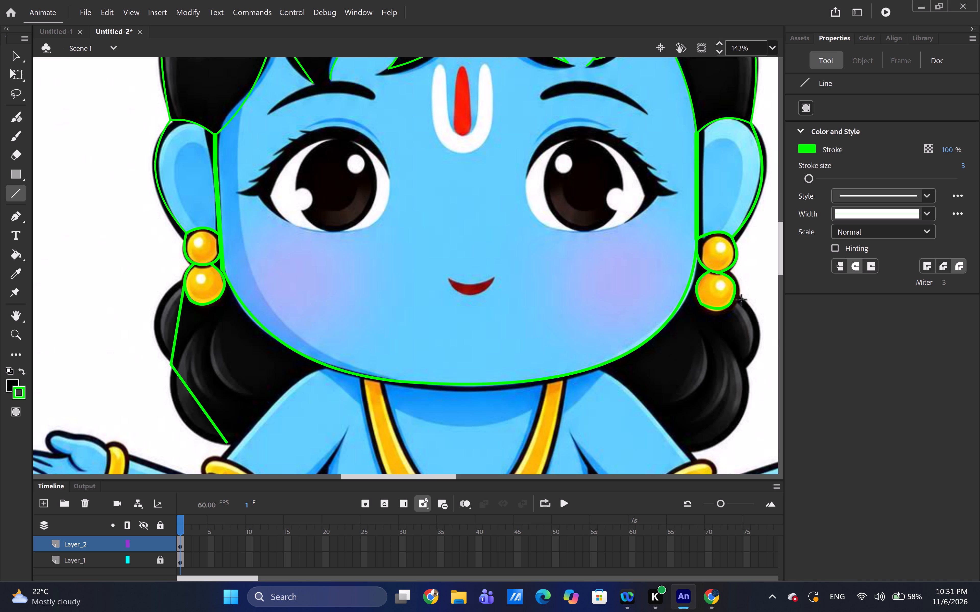
Draw two connected straight lines from the right earring's lower bead down the outer edge of the right lower hair curls to their bottom tip.
drag(738, 298, 756, 330)
drag(756, 330, 749, 360)
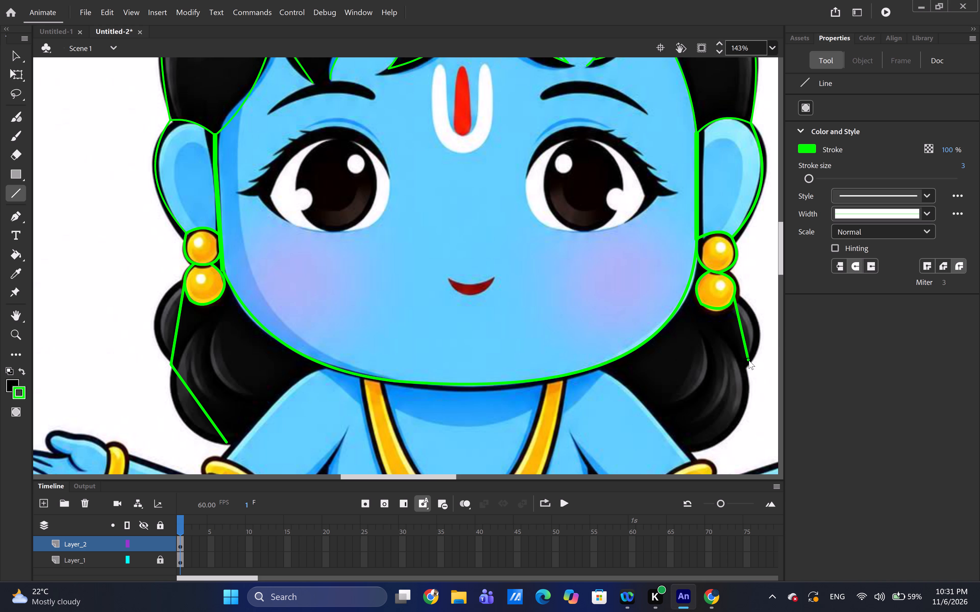
drag(749, 360, 746, 366)
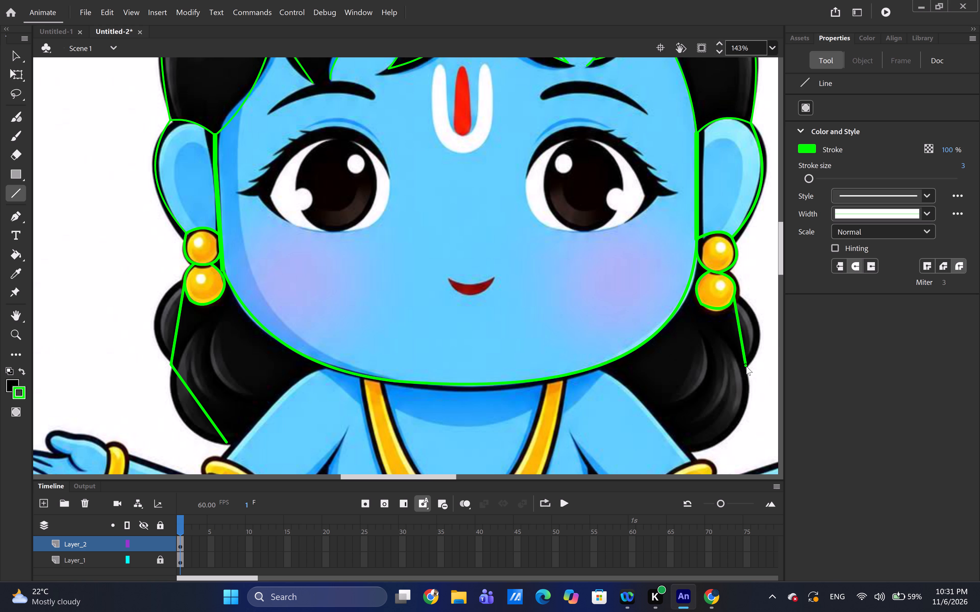
drag(746, 366, 746, 366)
drag(745, 365, 692, 454)
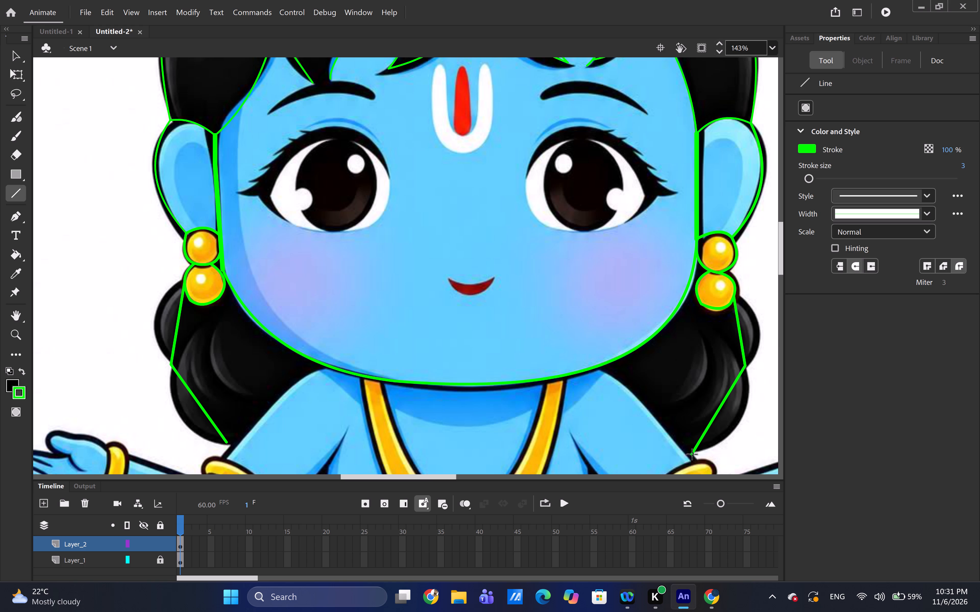
drag(692, 454, 691, 448)
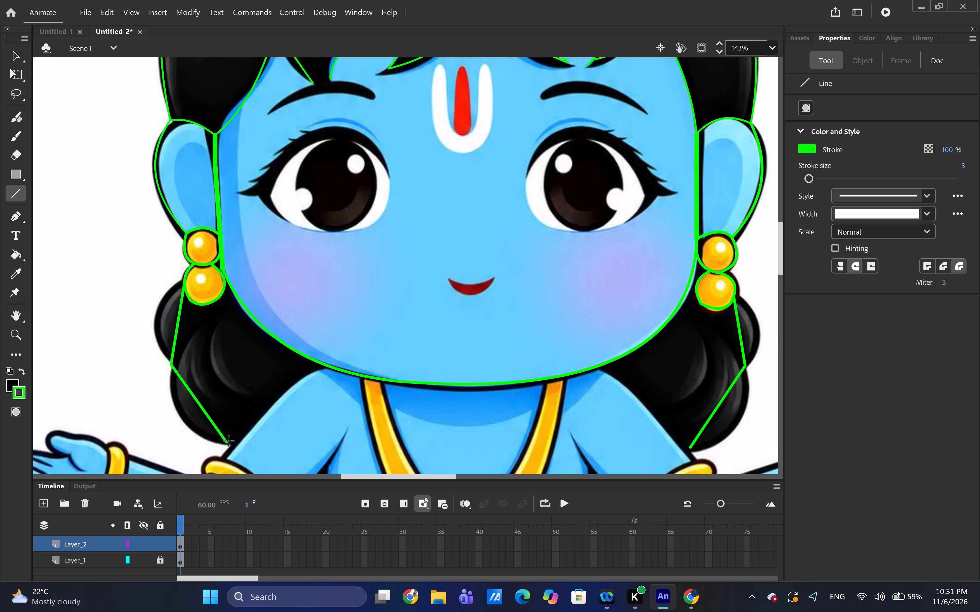
Close both lower hair outlines with straight lines from their bottom tips along the shoulders up to the chin outline.
drag(229, 444, 305, 375)
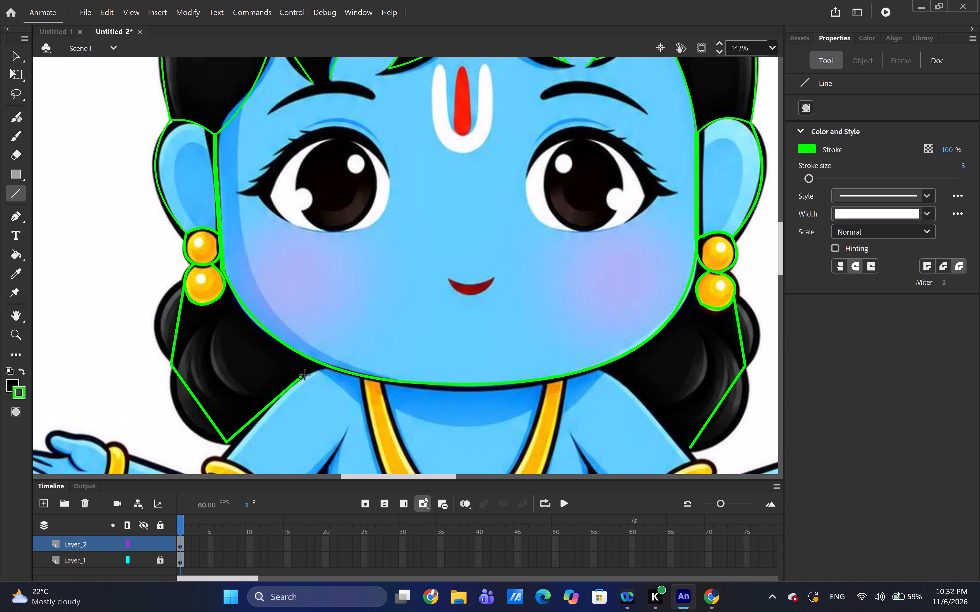
drag(305, 375, 322, 367)
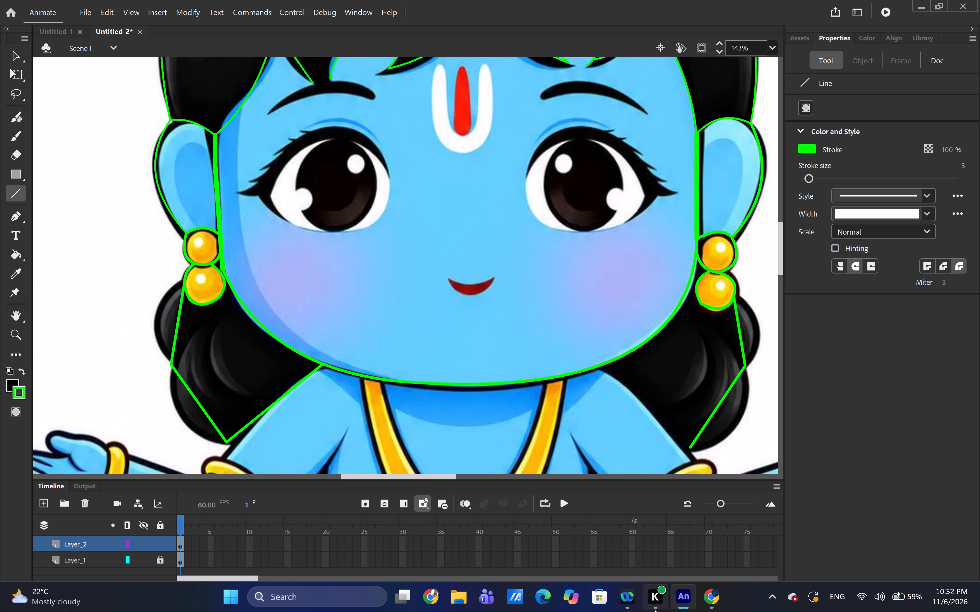
drag(692, 448, 605, 370)
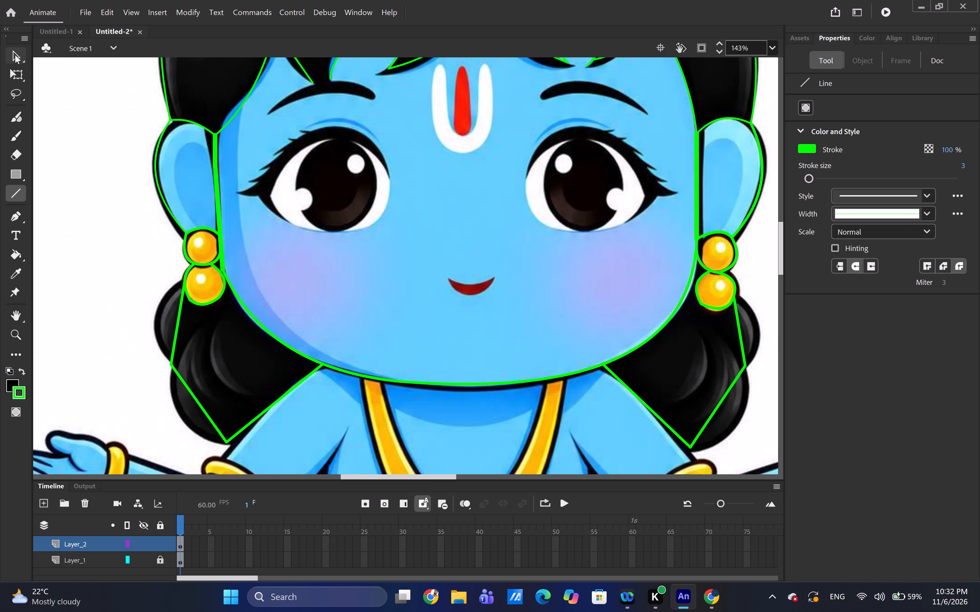
Bend the two outer lines of the left lower hair outward to follow the rounded upper and lower curls.
click(16, 56)
drag(178, 310, 158, 295)
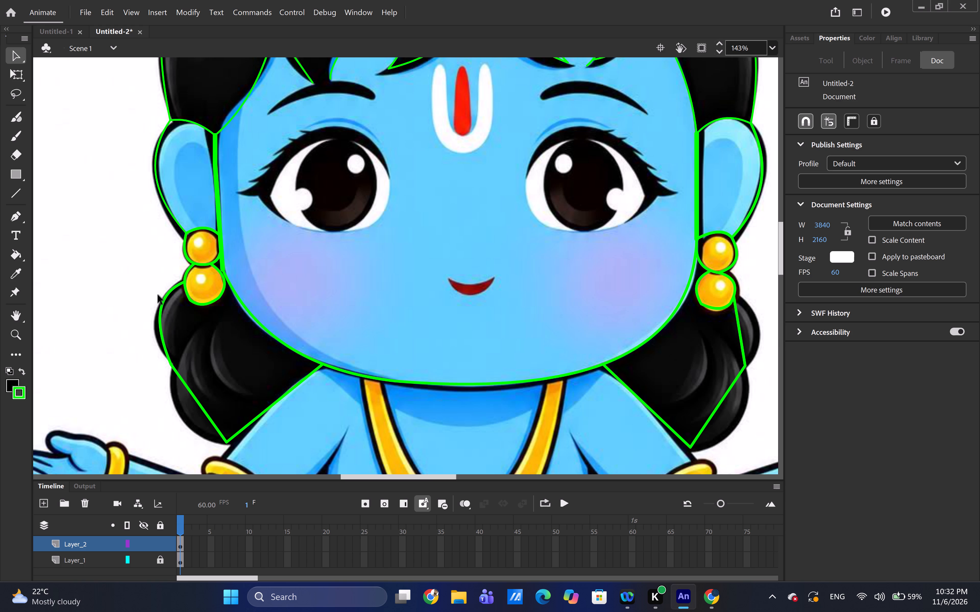
drag(196, 400, 180, 418)
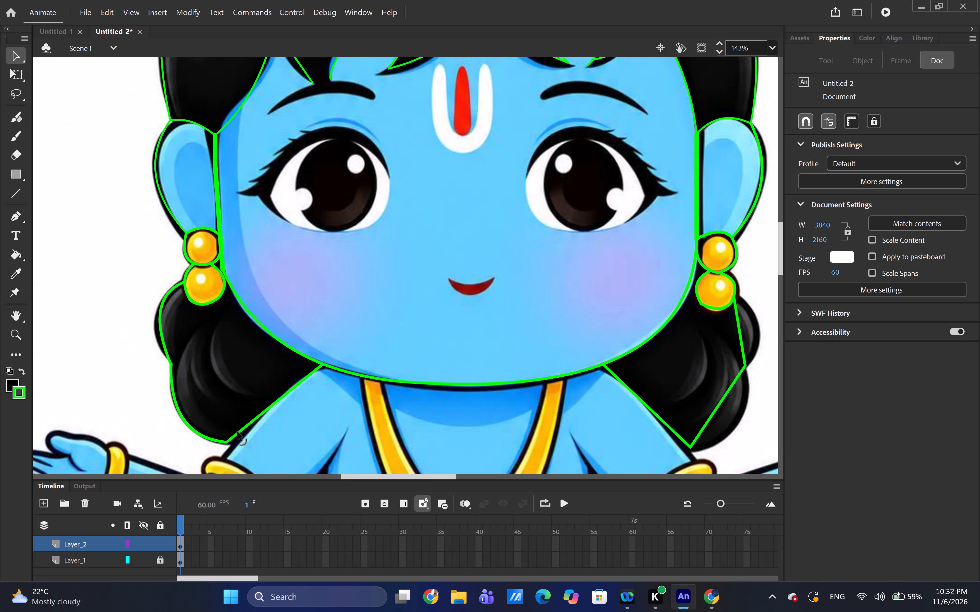
drag(237, 431, 236, 434)
drag(236, 434, 231, 433)
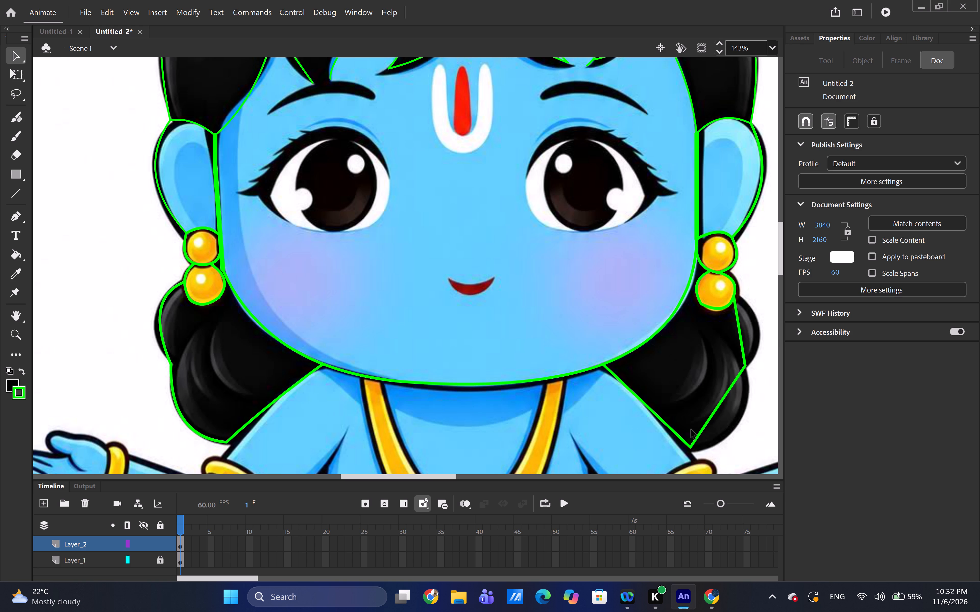
Bend the two outer lines of the right lower hair outward to follow the rounded upper and lower curls.
drag(740, 324, 756, 320)
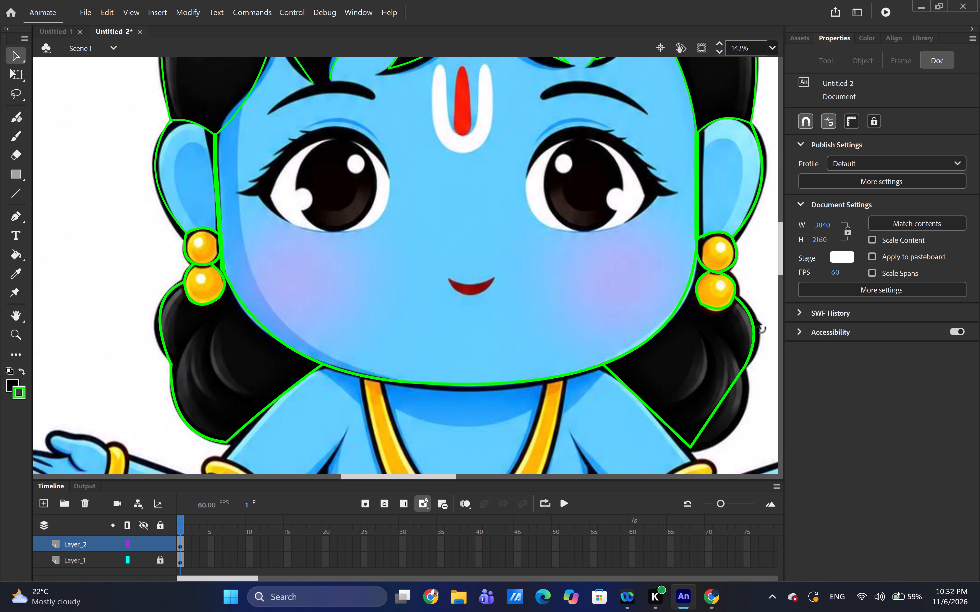
drag(756, 320, 758, 319)
drag(715, 406, 724, 419)
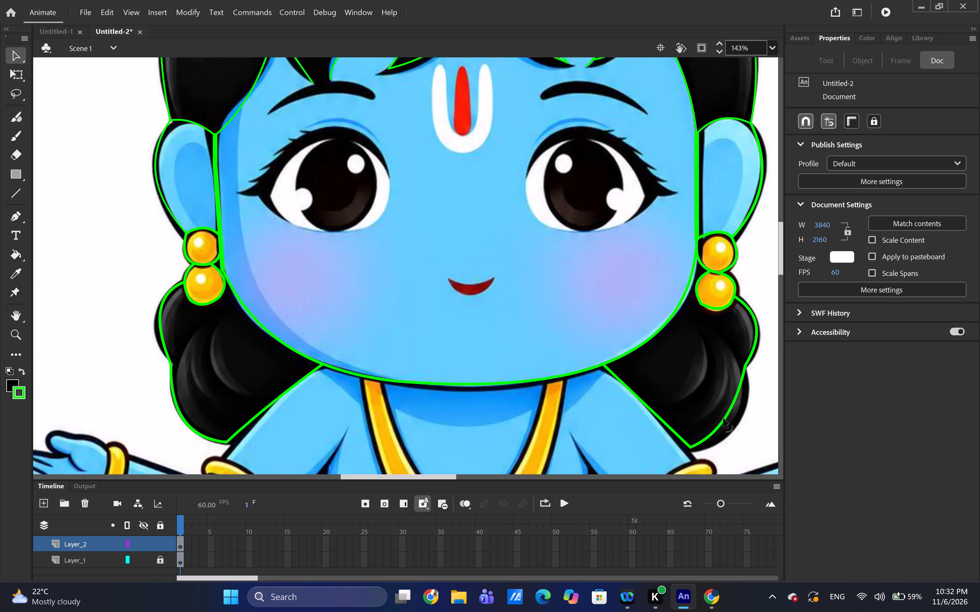
drag(724, 419, 734, 426)
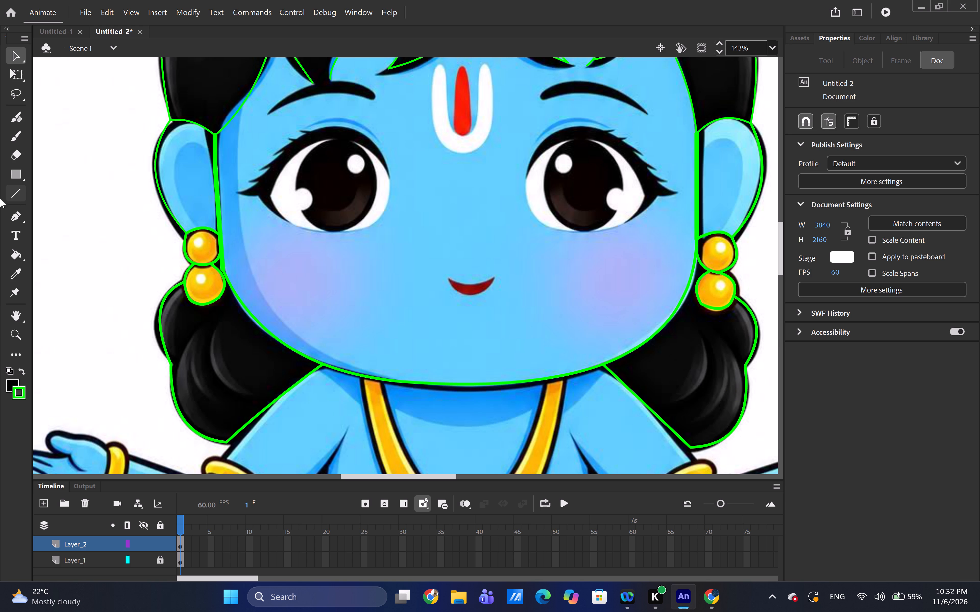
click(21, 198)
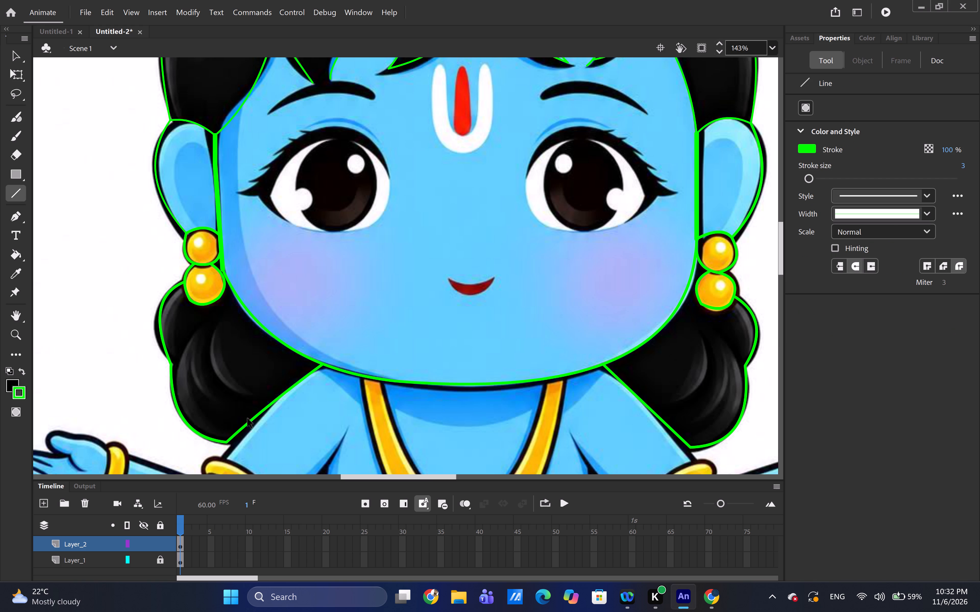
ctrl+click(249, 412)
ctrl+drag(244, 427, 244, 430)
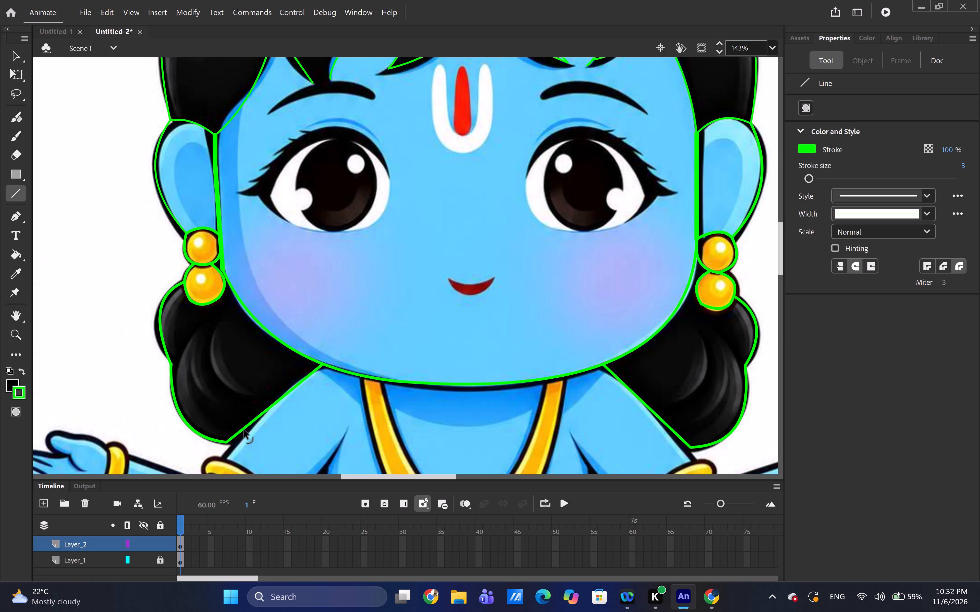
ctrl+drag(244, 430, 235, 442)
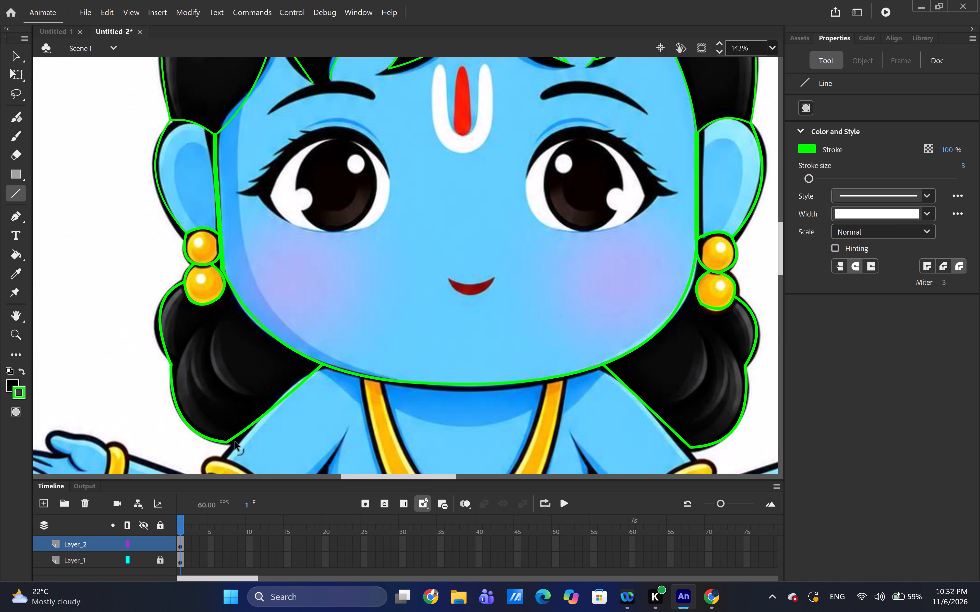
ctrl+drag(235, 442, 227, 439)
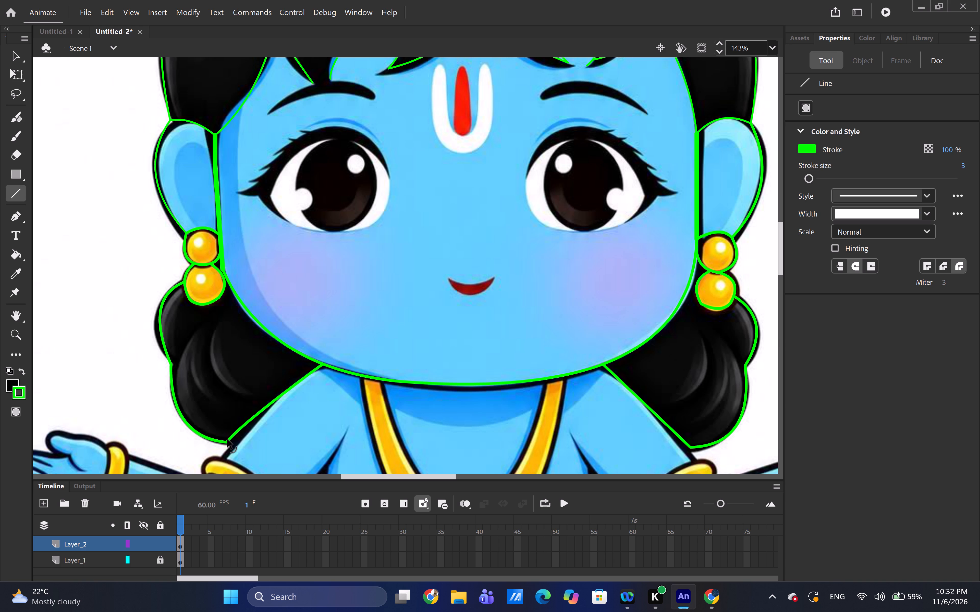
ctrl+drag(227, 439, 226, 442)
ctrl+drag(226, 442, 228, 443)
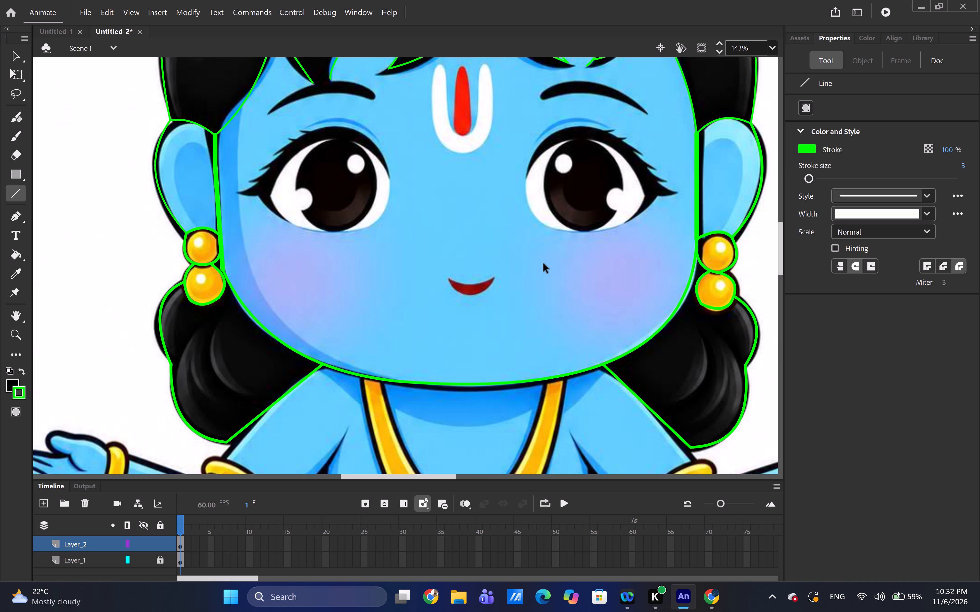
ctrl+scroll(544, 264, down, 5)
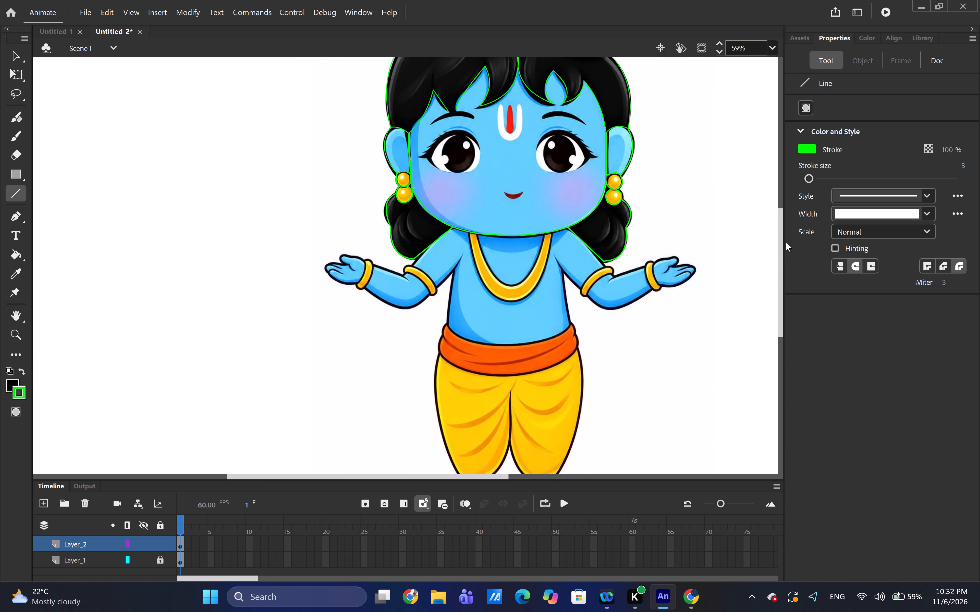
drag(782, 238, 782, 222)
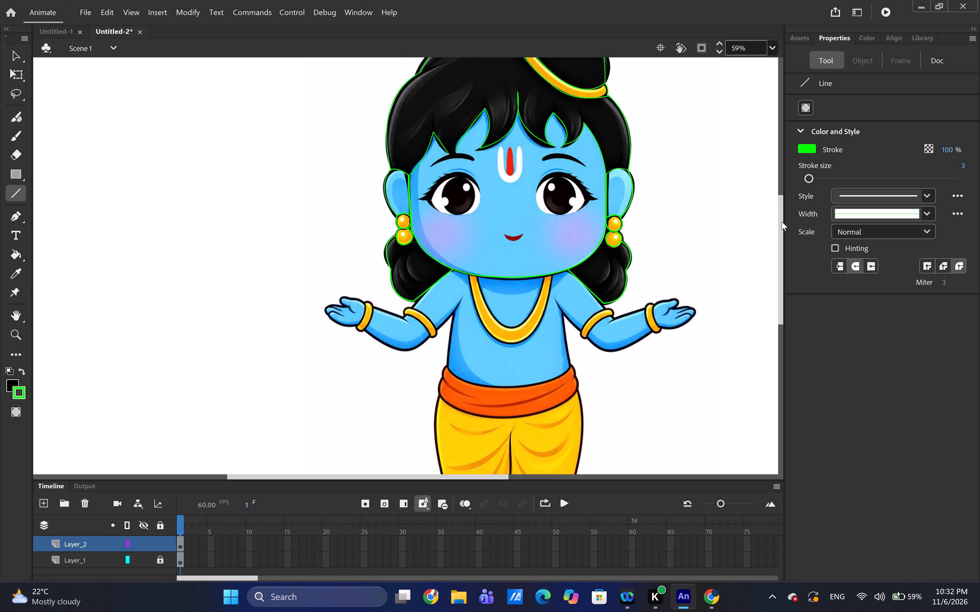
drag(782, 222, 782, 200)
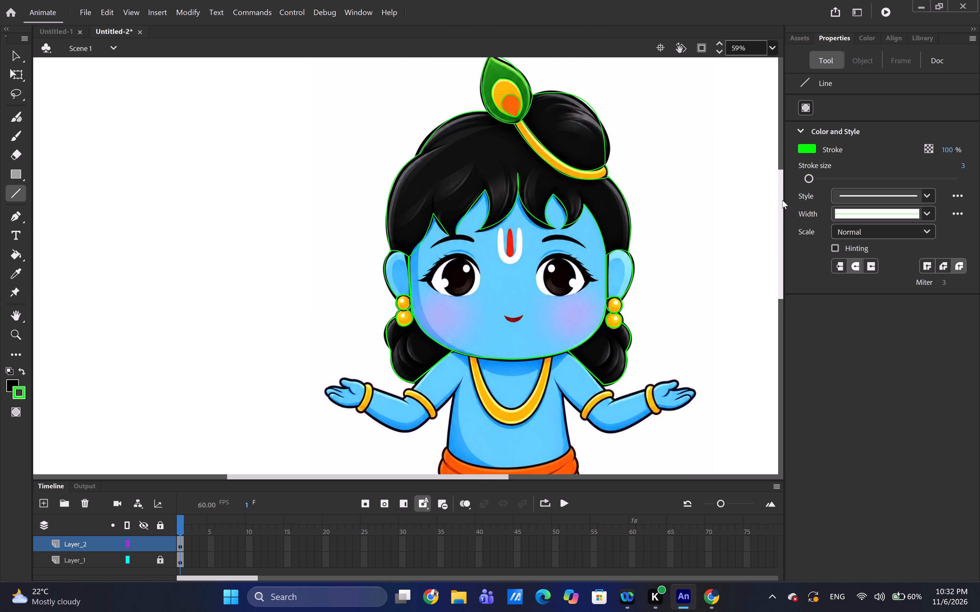